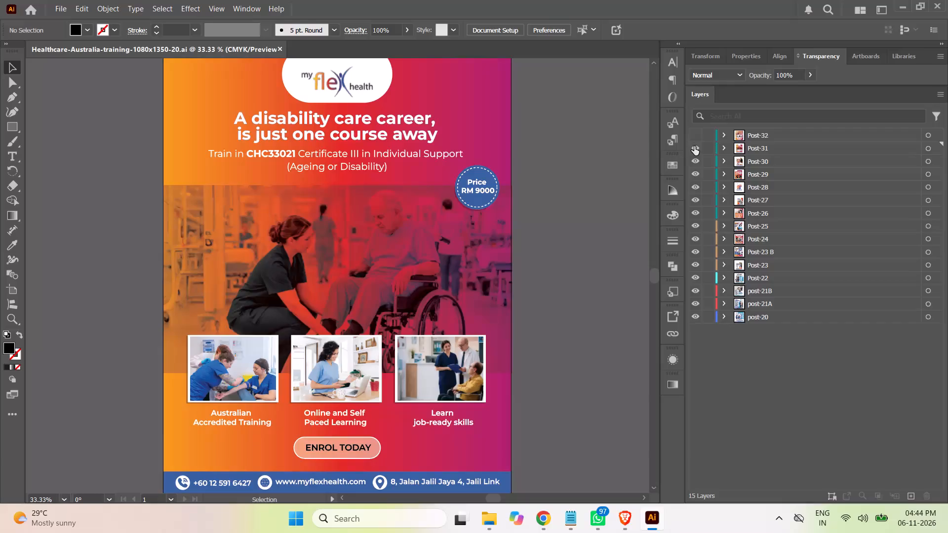
Hide the layers Post-30, Post-29, Post-28, Post-27 and Post-26 so the Post-25 design shows.
{"action": "left_click", "coordinate": [695, 159]}
{"action": "left_click", "coordinate": [698, 175]}
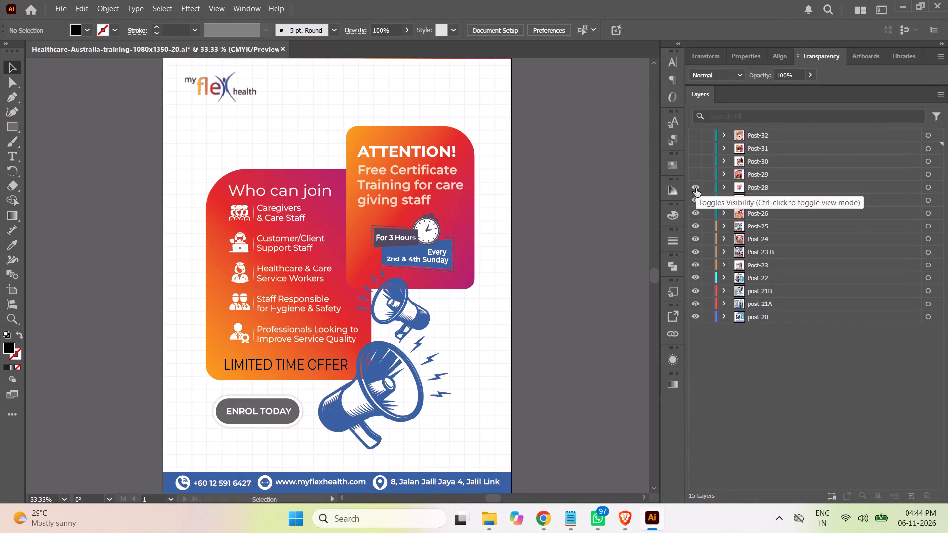
{"action": "left_click", "coordinate": [694, 187]}
{"action": "left_click", "coordinate": [695, 199]}
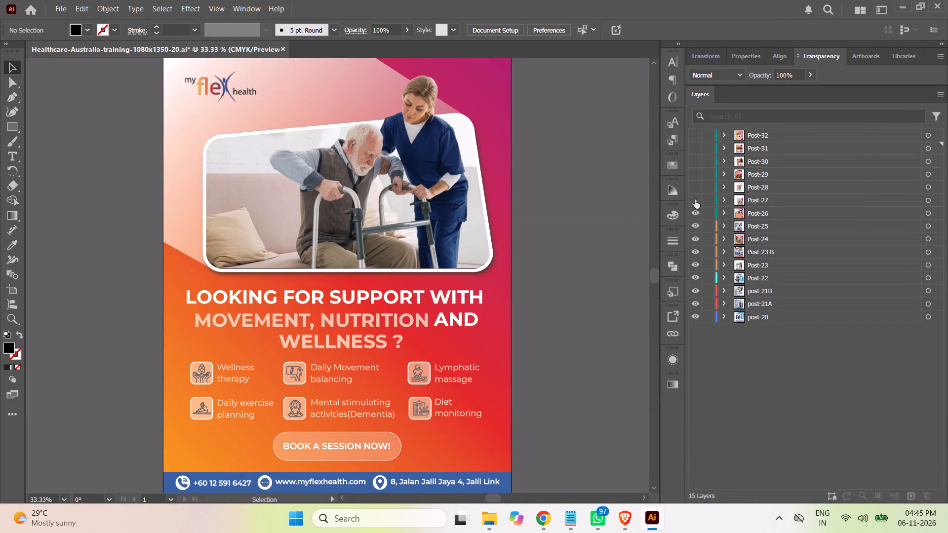
{"action": "left_click", "coordinate": [695, 217]}
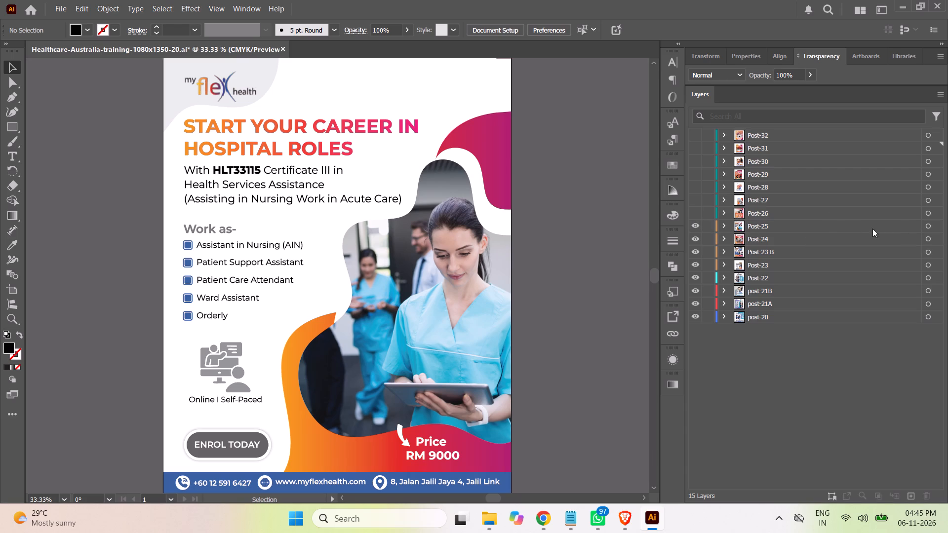
Expand the Post-25 layer and its background copy 5 sublayer, and highlight the <Rectangle> inside it.
{"action": "left_click", "coordinate": [723, 225]}
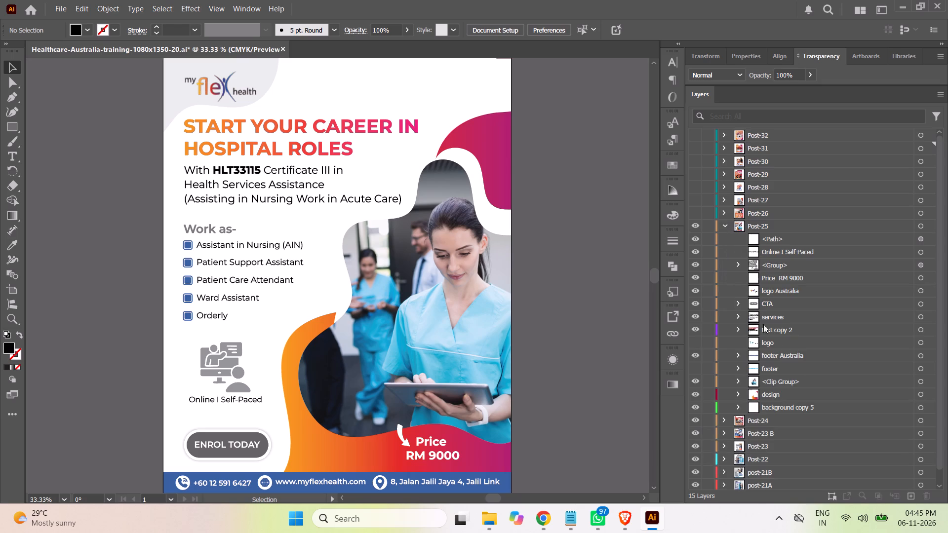
{"action": "left_click", "coordinate": [738, 406]}
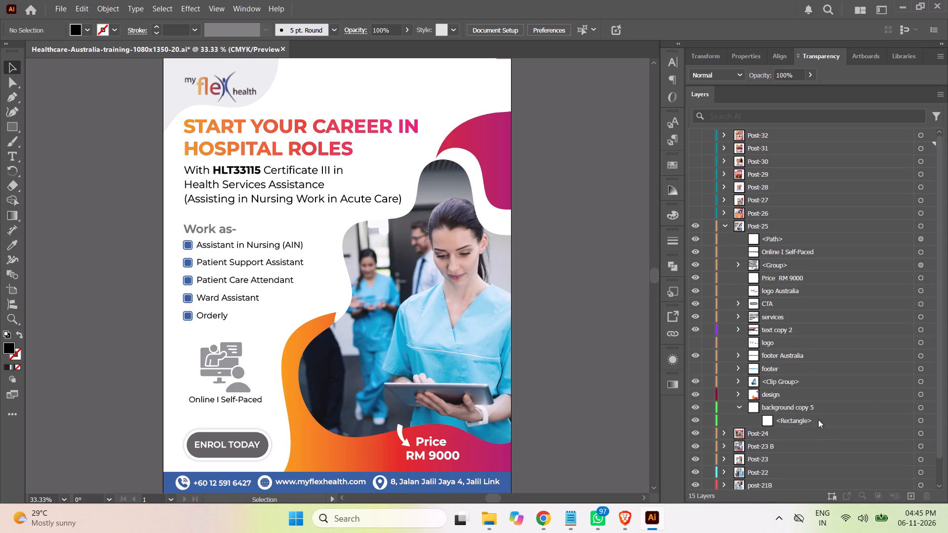
{"action": "left_click", "coordinate": [819, 420]}
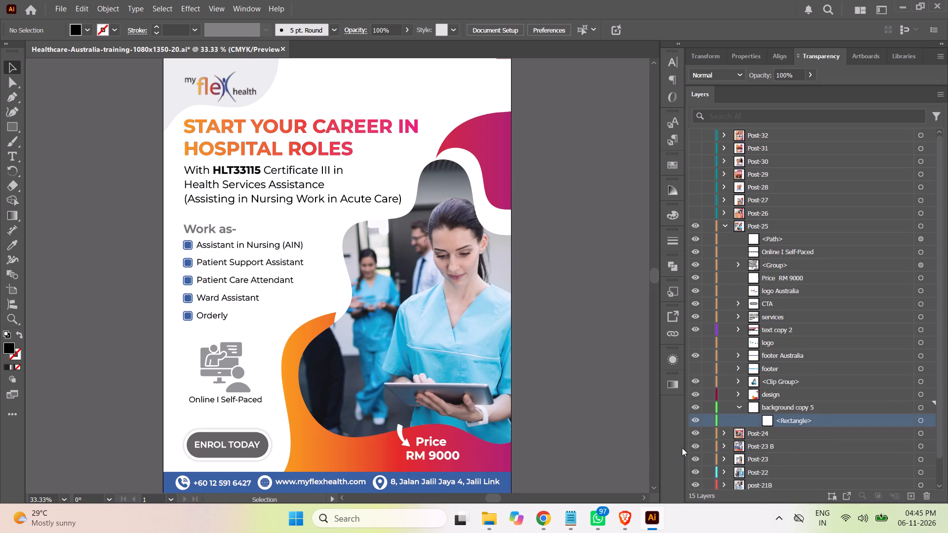
Switch to File Explorer and open Documents > Data > Video Template in a new tab.
{"action": "left_click", "coordinate": [492, 520]}
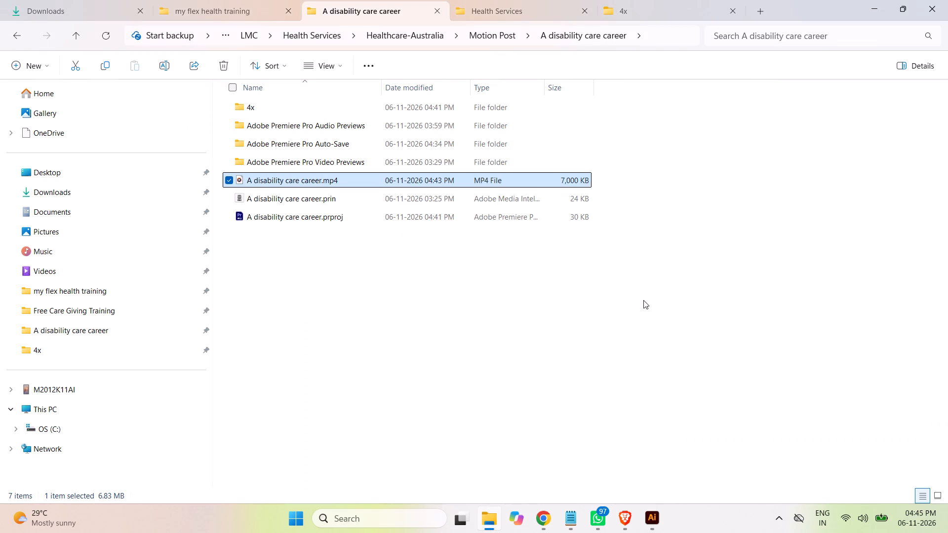
{"action": "left_click", "coordinate": [652, 7]}
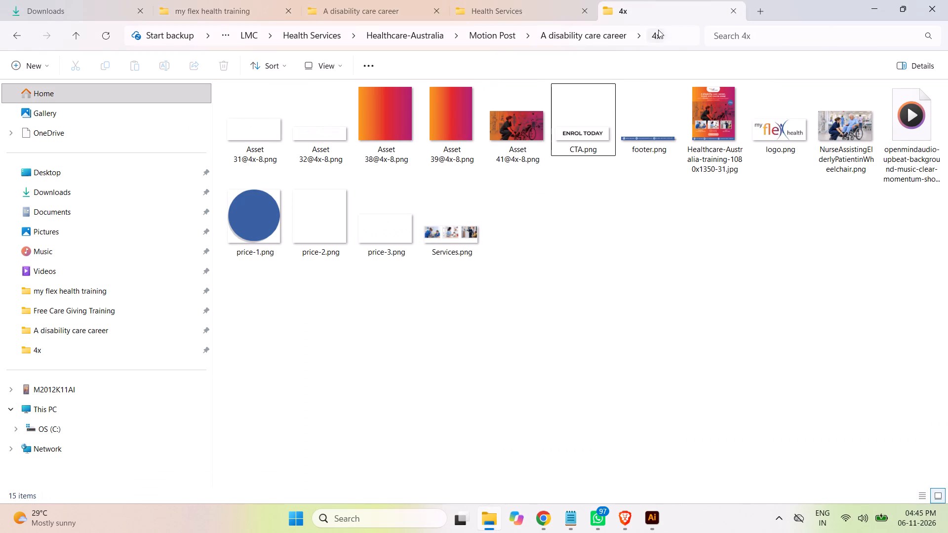
{"action": "left_click", "coordinate": [533, 5]}
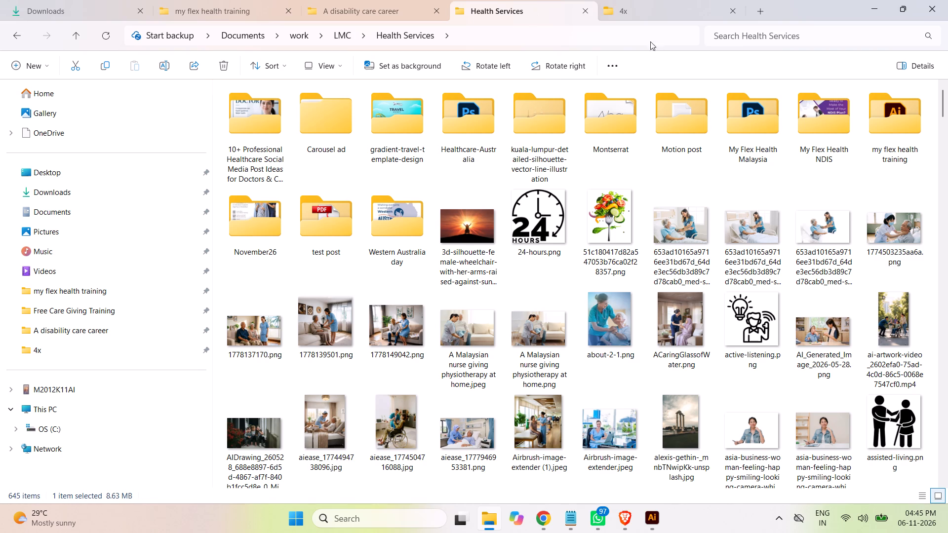
{"action": "left_click", "coordinate": [762, 12]}
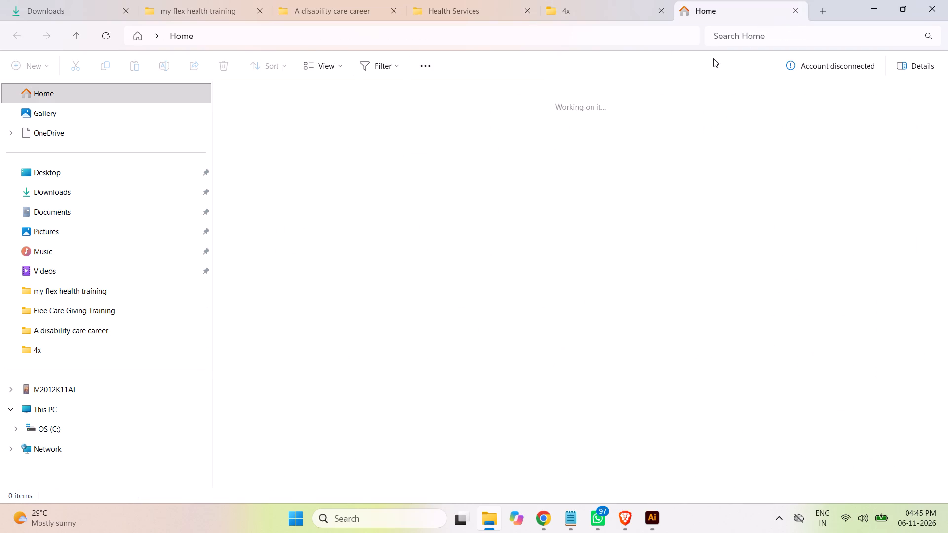
{"action": "left_click", "coordinate": [74, 213]}
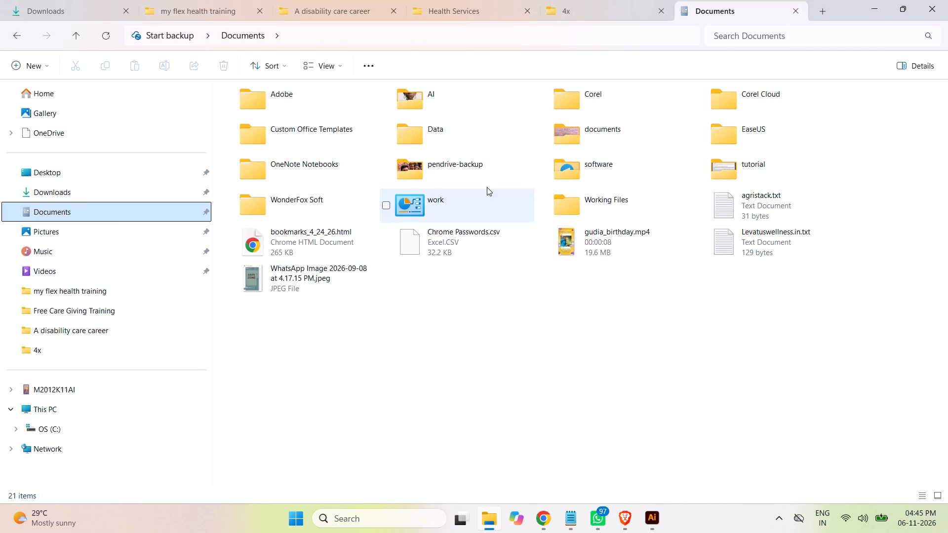
{"action": "double_click", "coordinate": [415, 139]}
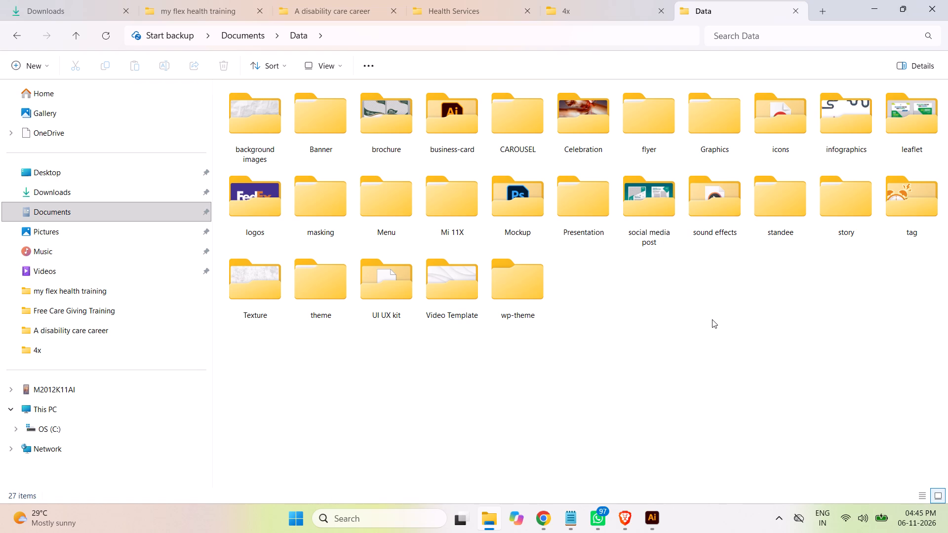
{"action": "left_click", "coordinate": [712, 319]}
{"action": "double_click", "coordinate": [445, 287]}
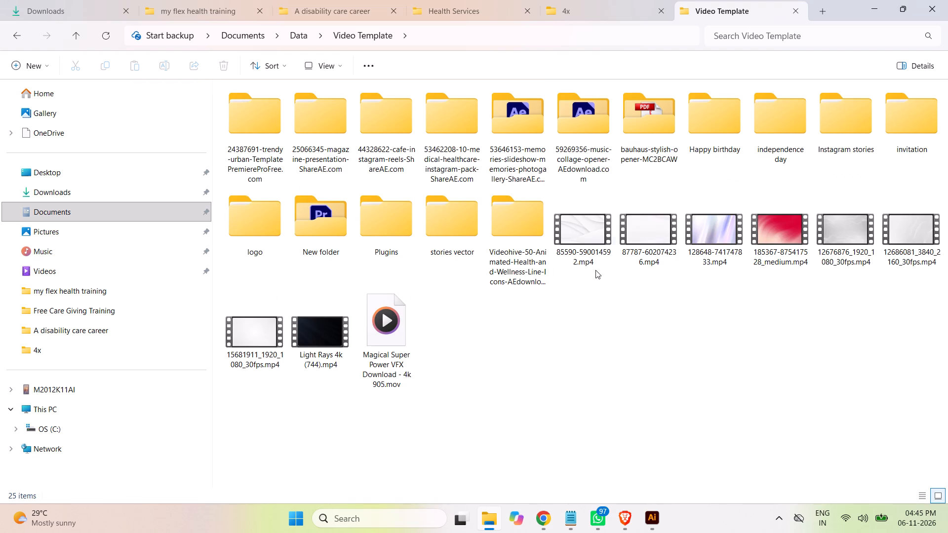
Open the video 85590-590014592.mp4 in VLC media player and play it full screen.
{"action": "left_click", "coordinate": [585, 242]}
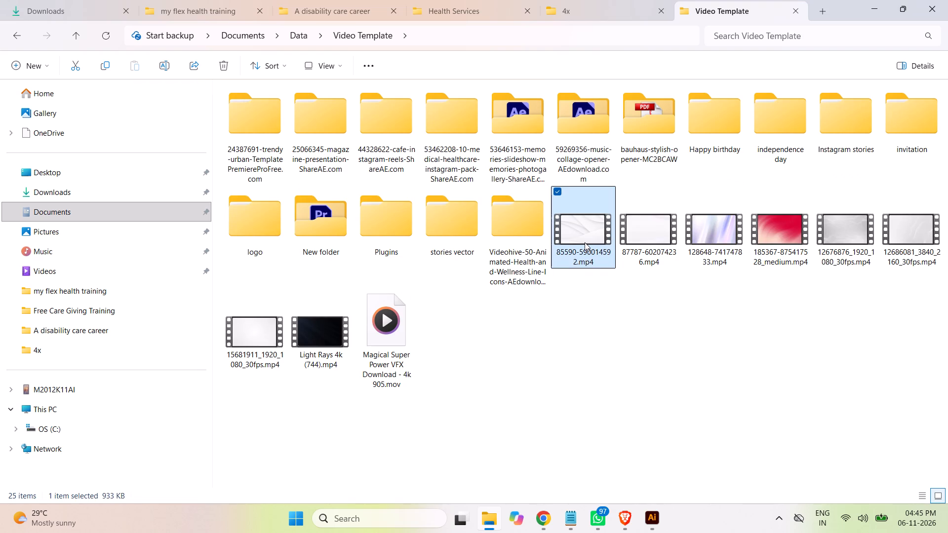
{"action": "right_click", "coordinate": [585, 242]}
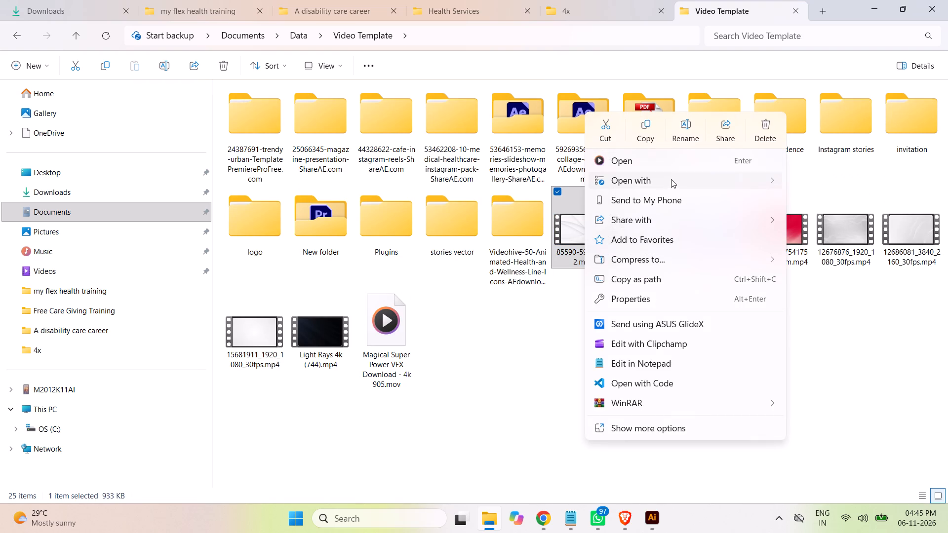
{"action": "left_click", "coordinate": [837, 261]}
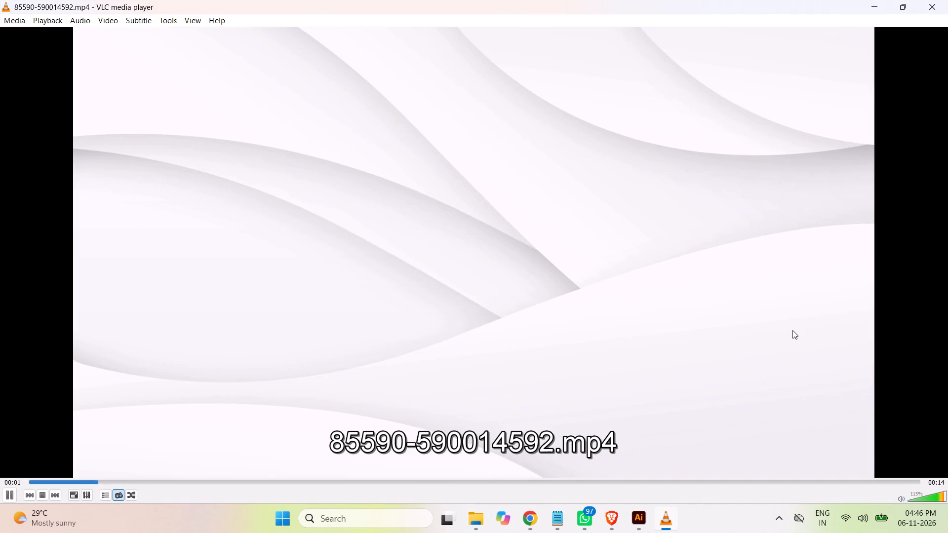
{"action": "left_click", "coordinate": [905, 7]}
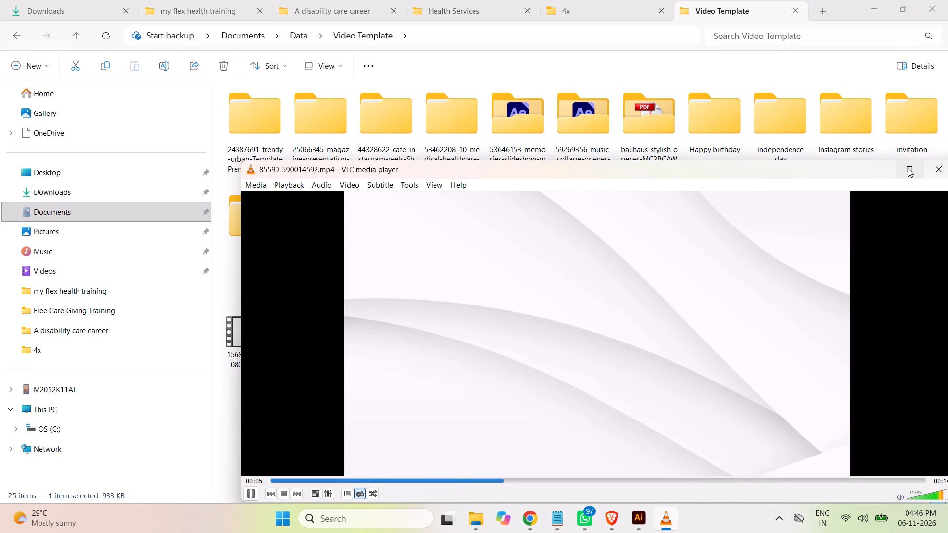
{"action": "left_click", "coordinate": [908, 168]}
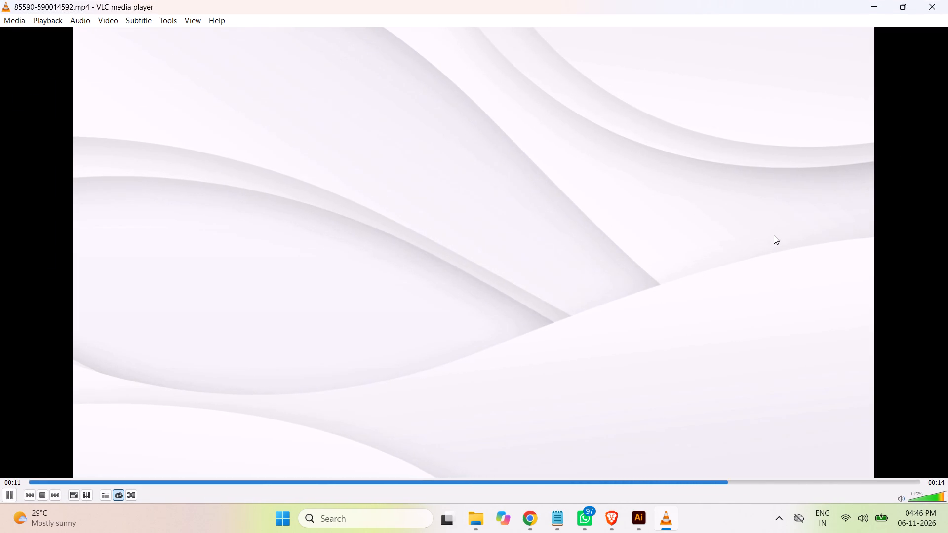
{"action": "right_click", "coordinate": [762, 223]}
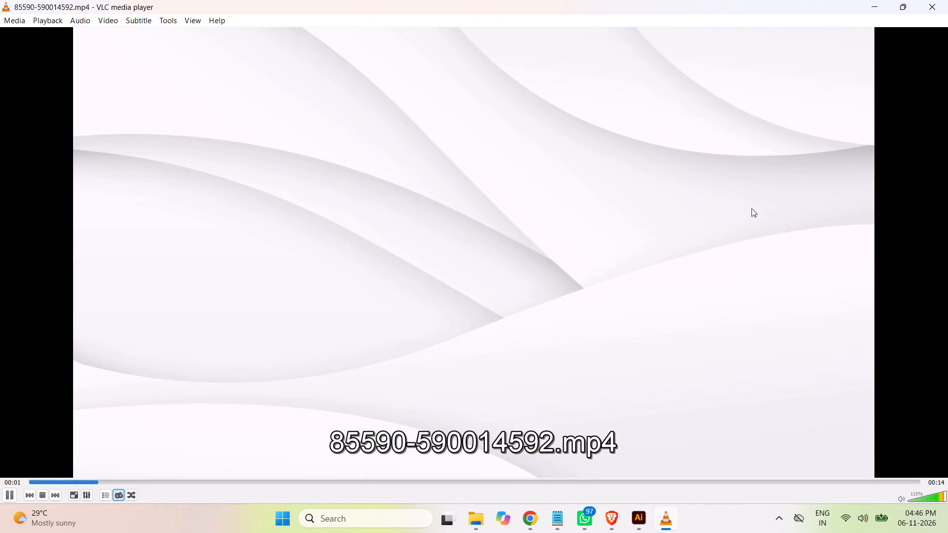
{"action": "right_click_drag", "start_coordinate": [752, 208], "coordinate": [744, 216]}
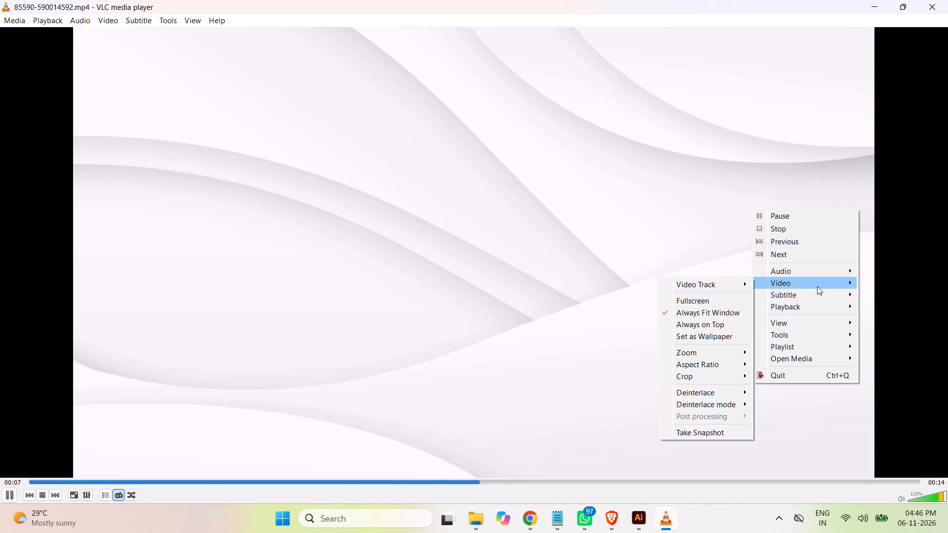
{"action": "left_click", "coordinate": [700, 301]}
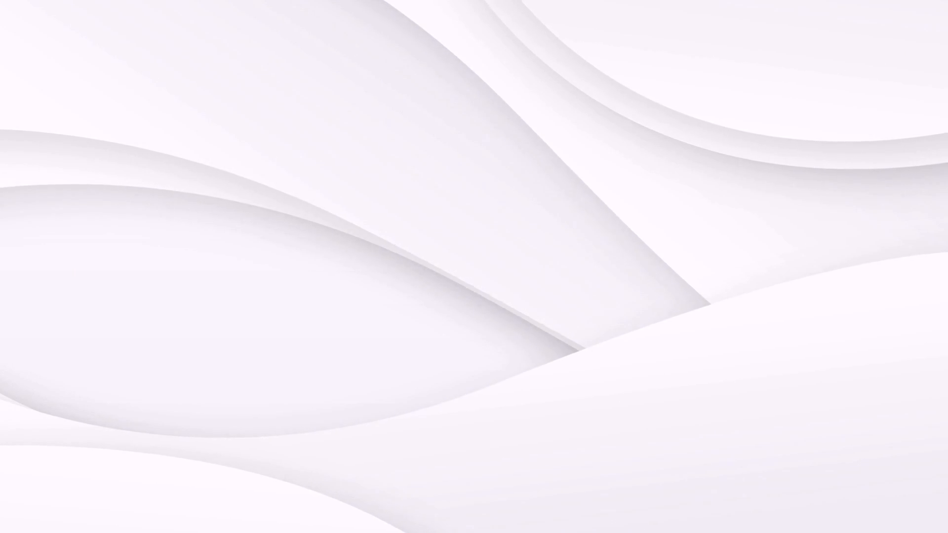
Pause the wavy white background video, capture the frame as a full-screen snip, and close the player.
{"action": "key", "text": "Print"}
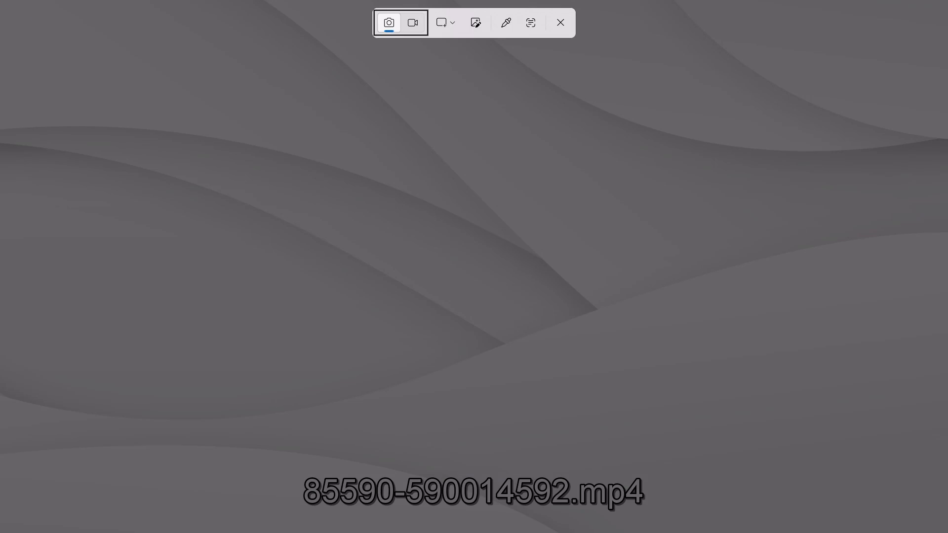
{"action": "left_click", "coordinate": [563, 25]}
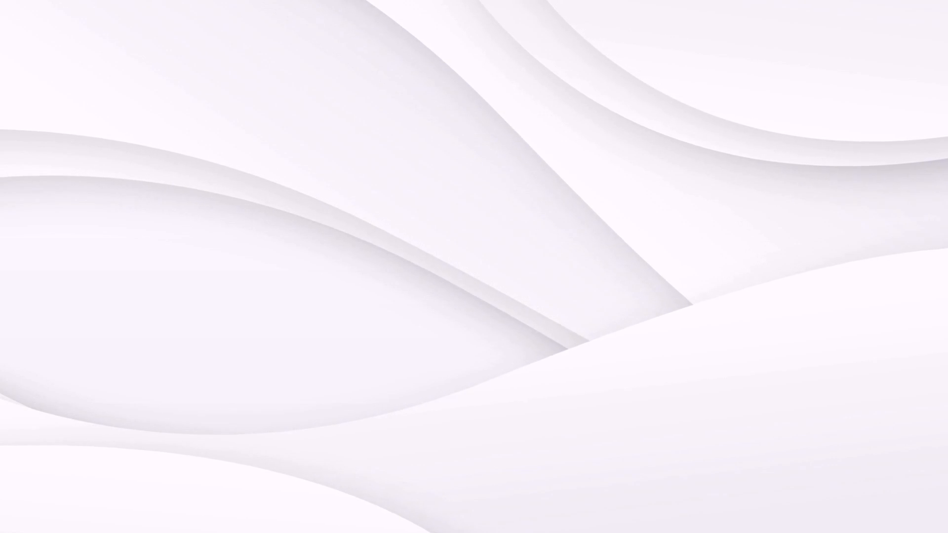
{"action": "key", "text": "space"}
{"action": "key", "text": "Print"}
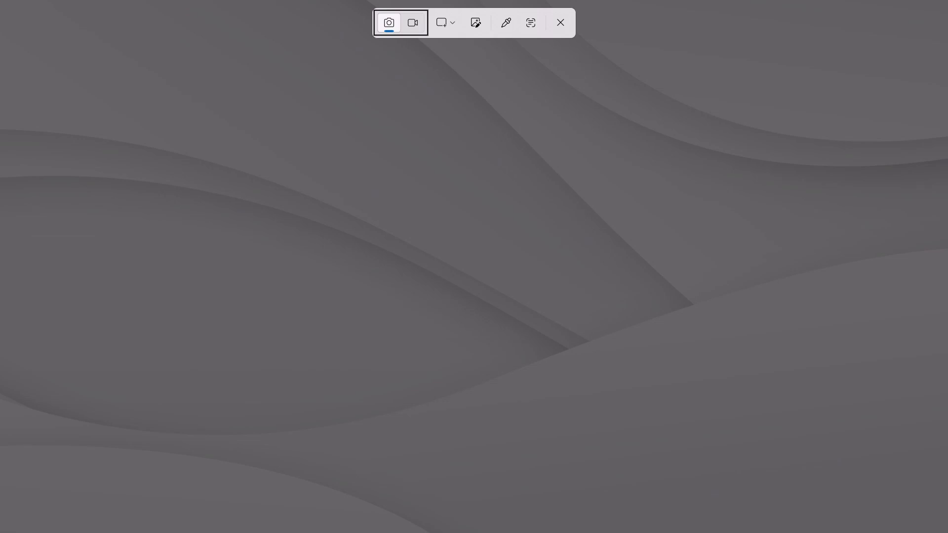
{"action": "left_click", "coordinate": [450, 22]}
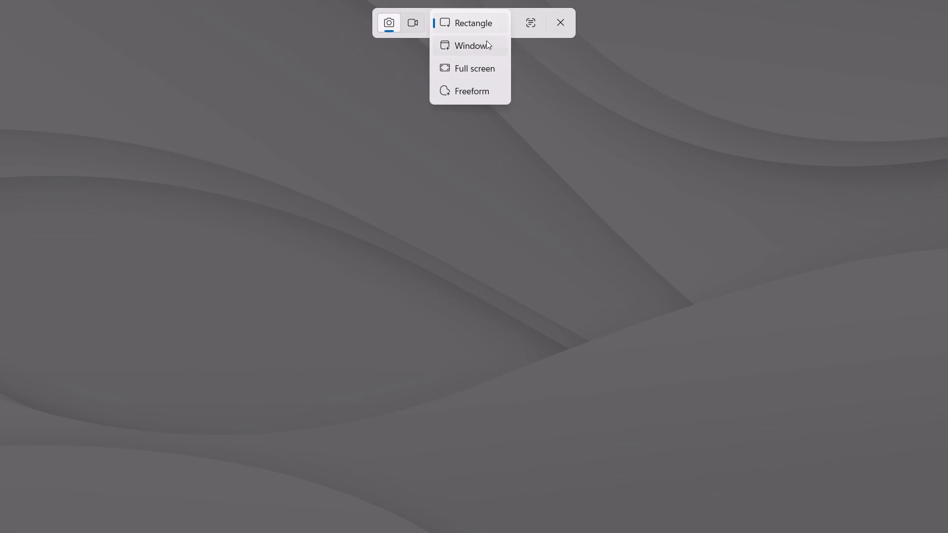
{"action": "left_click", "coordinate": [476, 69]}
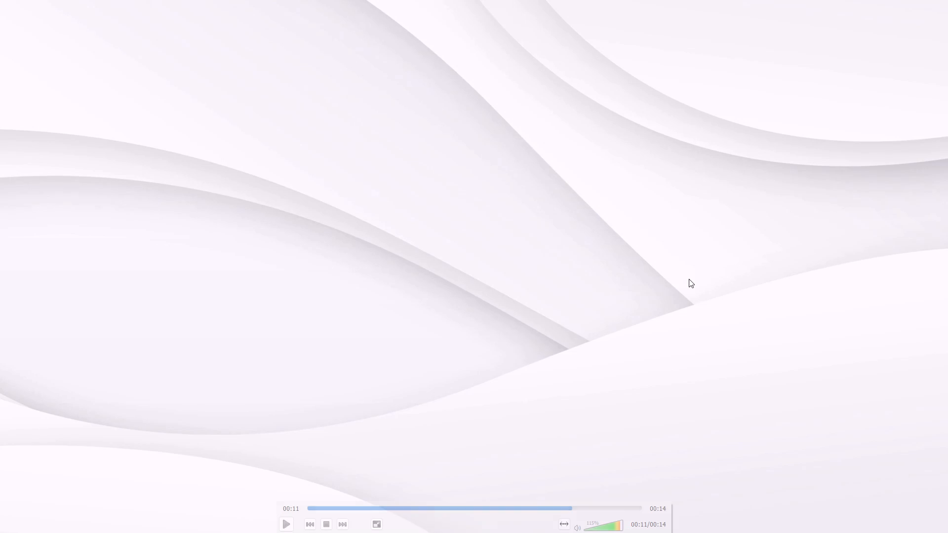
{"action": "key", "text": "Escape"}
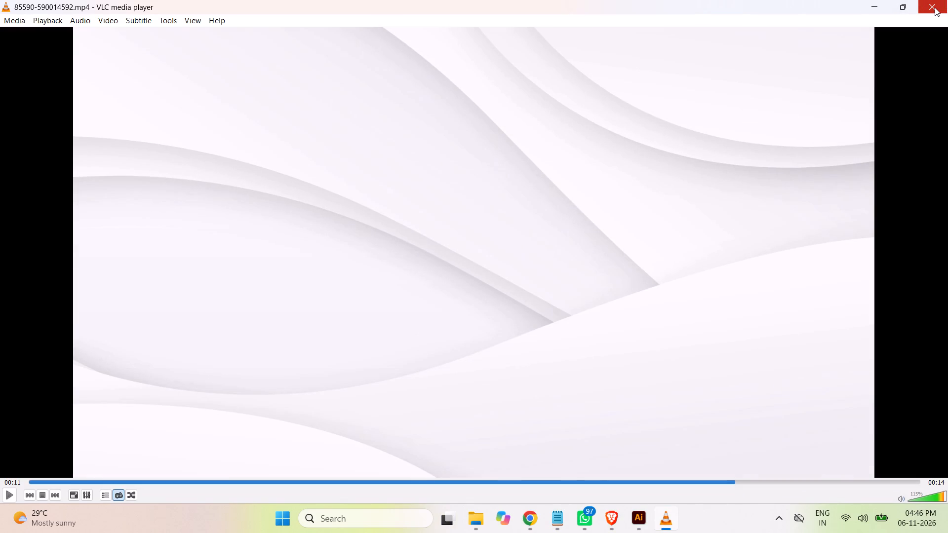
{"action": "left_click", "coordinate": [935, 7]}
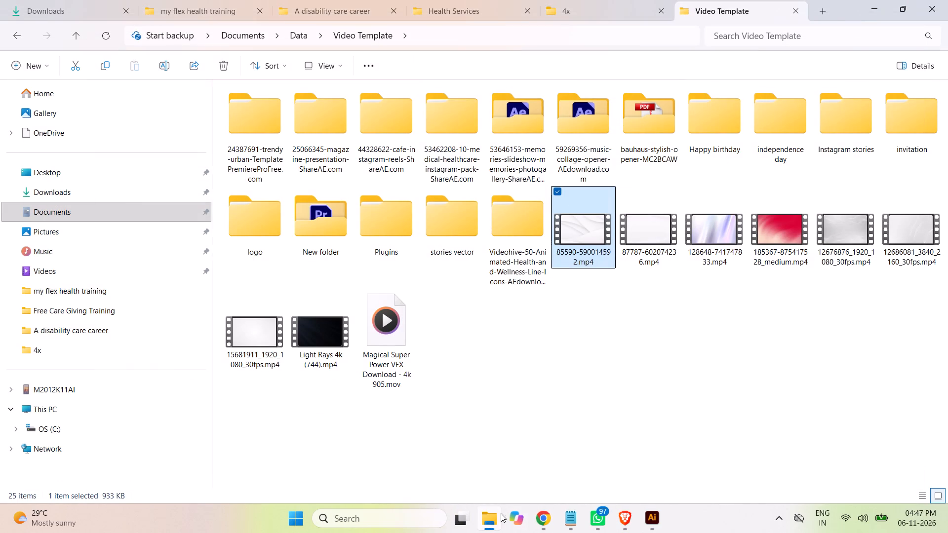
Return to Illustrator and paste the captured frame into background copy 5, above the rectangle.
{"action": "left_click", "coordinate": [654, 520]}
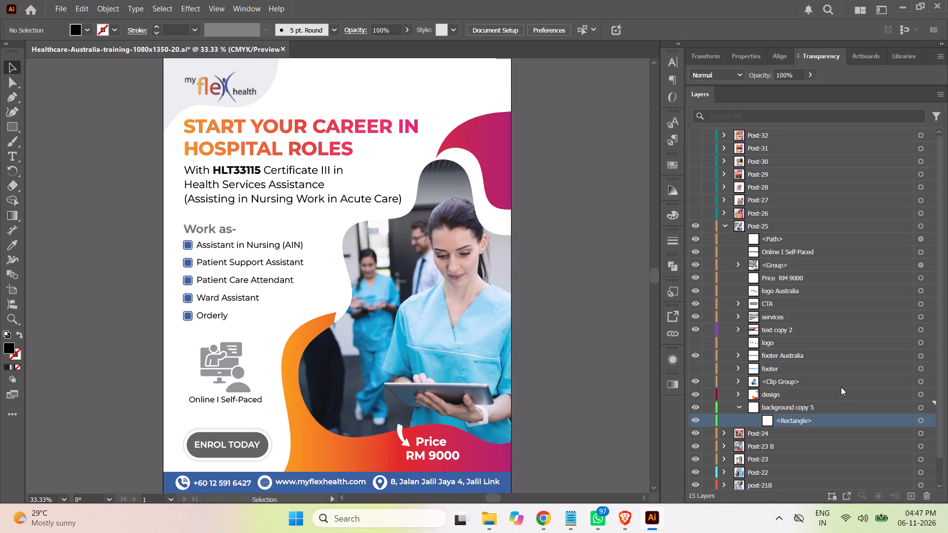
{"action": "key", "text": "ctrl+v"}
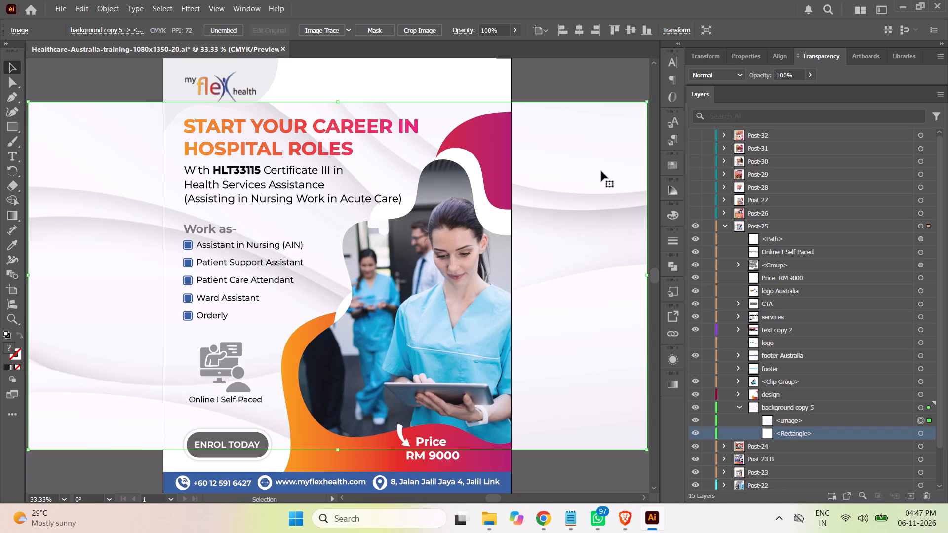
Rotate the pasted background image 90° clockwise so it stands vertically behind the Post-25 design.
{"action": "key", "text": "ctrl+minus"}
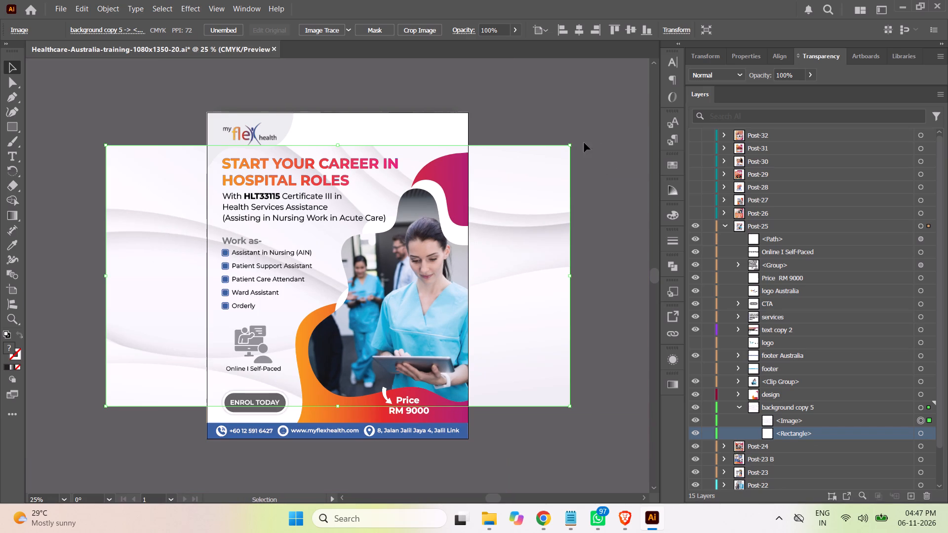
{"action": "left_click_drag", "start_coordinate": [574, 143], "coordinate": [584, 174]}
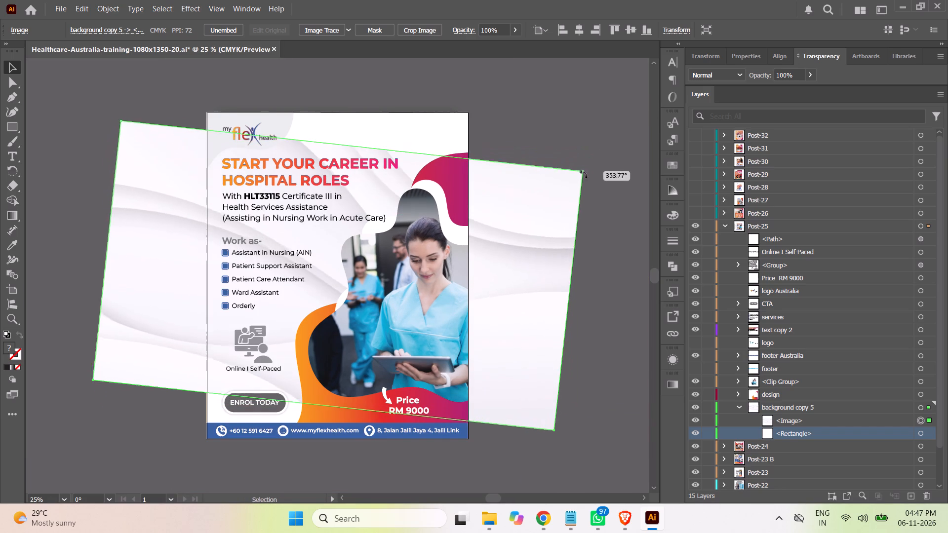
{"action": "left_click_drag", "start_coordinate": [584, 174], "coordinate": [396, 383]}
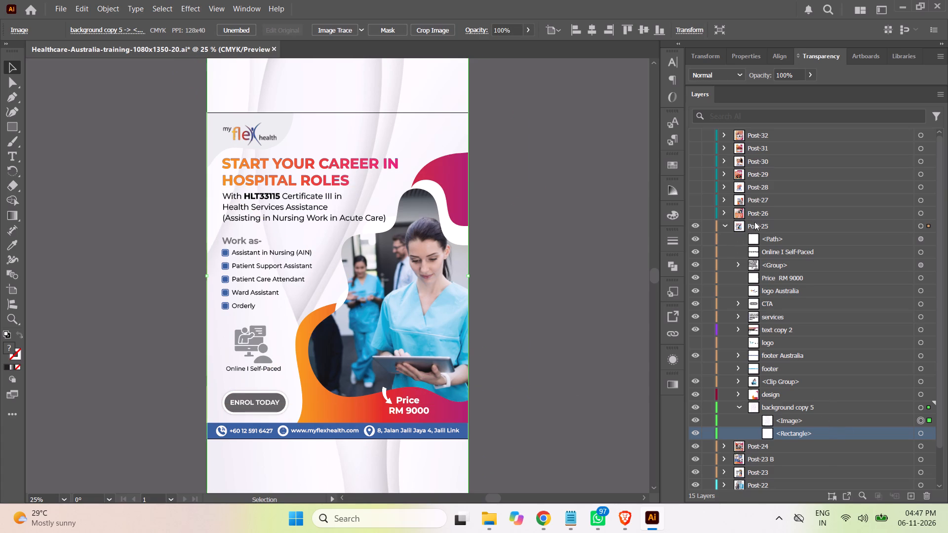
Show the Post-28 layer, move the wavy background image from background copy 5 into it, and hide Post-28 again.
{"action": "left_click", "coordinate": [692, 199]}
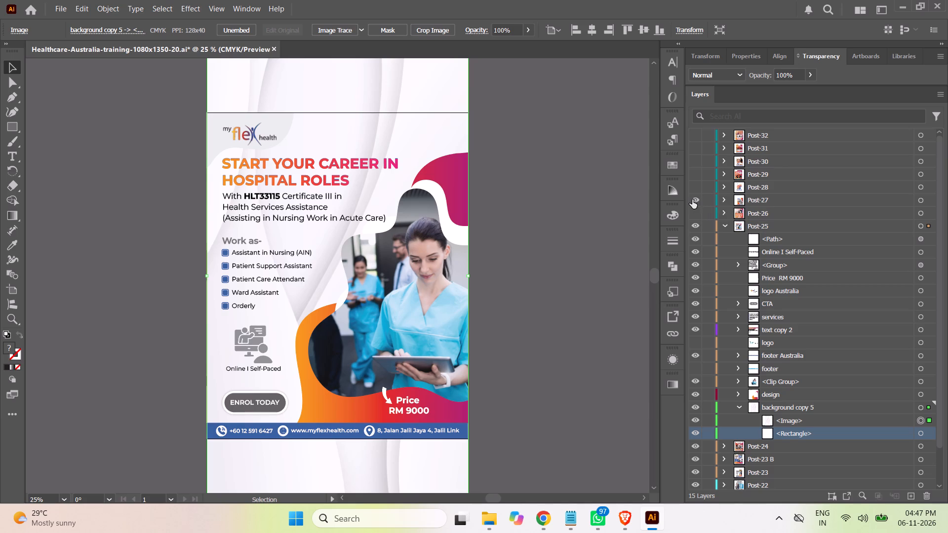
{"action": "left_click", "coordinate": [692, 199]}
{"action": "left_click", "coordinate": [694, 186]}
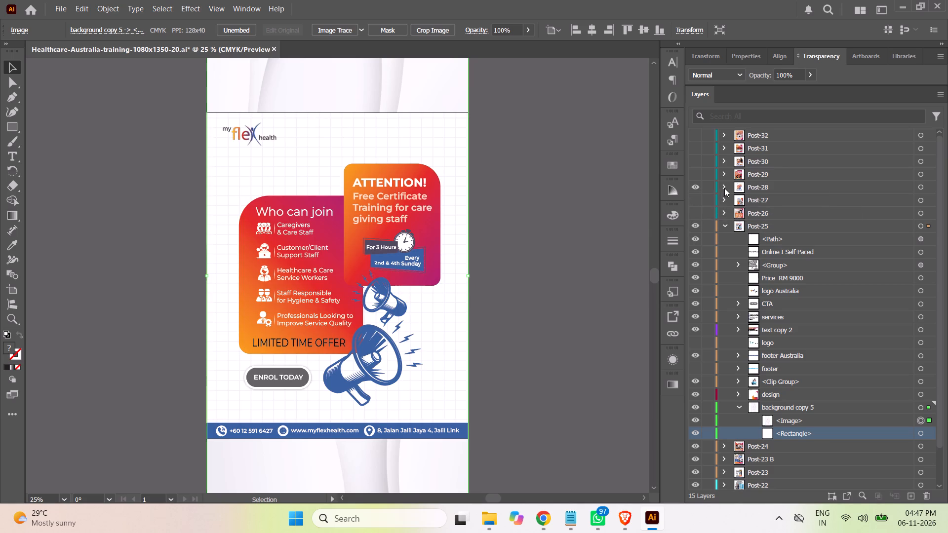
{"action": "left_click", "coordinate": [799, 420]}
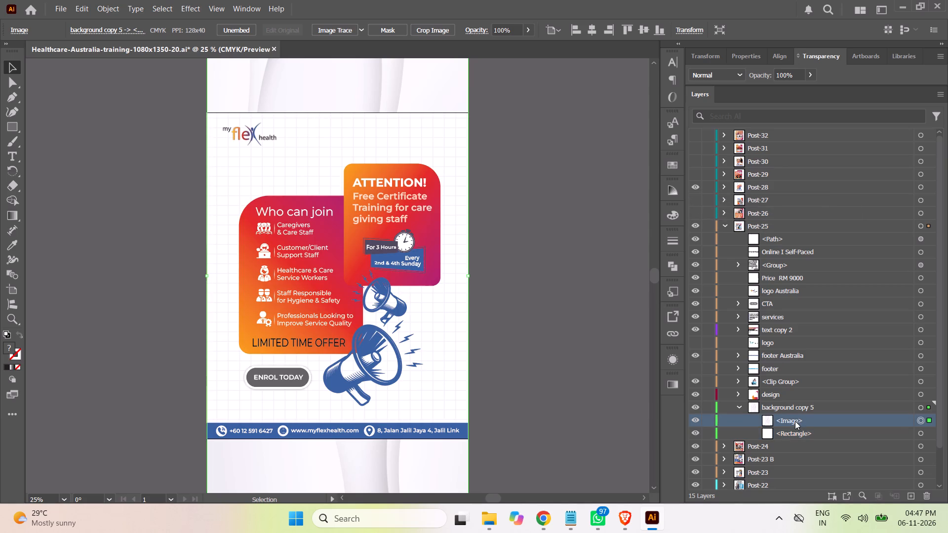
{"action": "left_click_drag", "start_coordinate": [795, 421], "coordinate": [764, 187]}
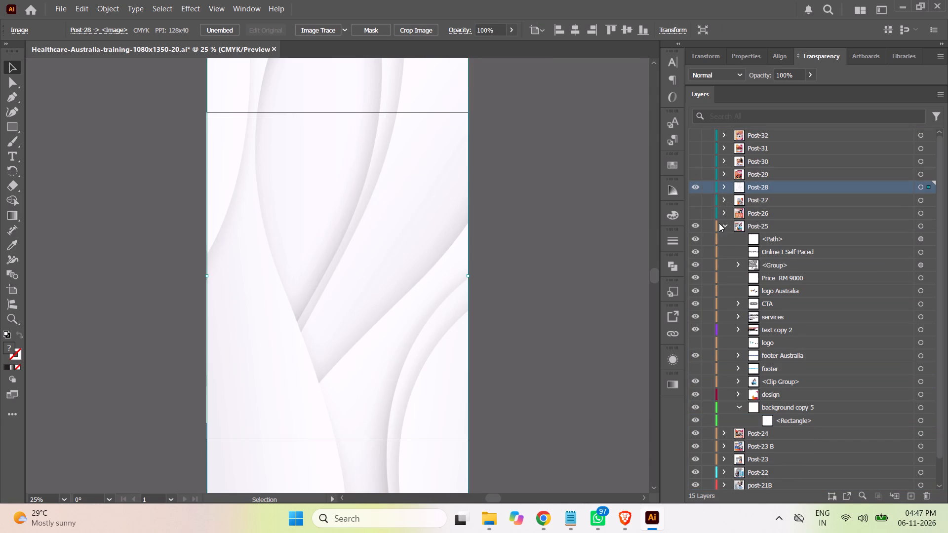
{"action": "left_click", "coordinate": [696, 186]}
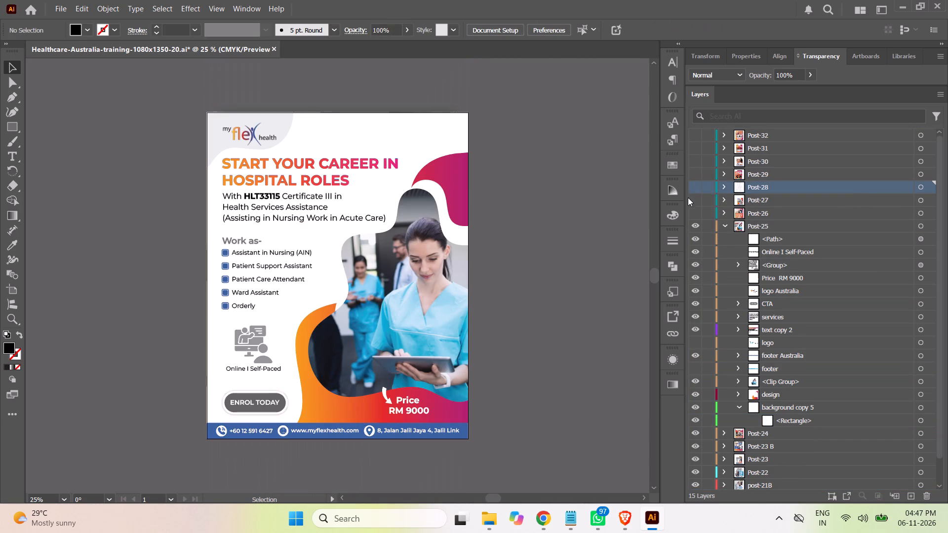
Switch to File Explorer and preview the video 15681911_1920_1080_30fps.mp4 in Media Player, closing the player when done.
{"action": "left_click", "coordinate": [487, 518]}
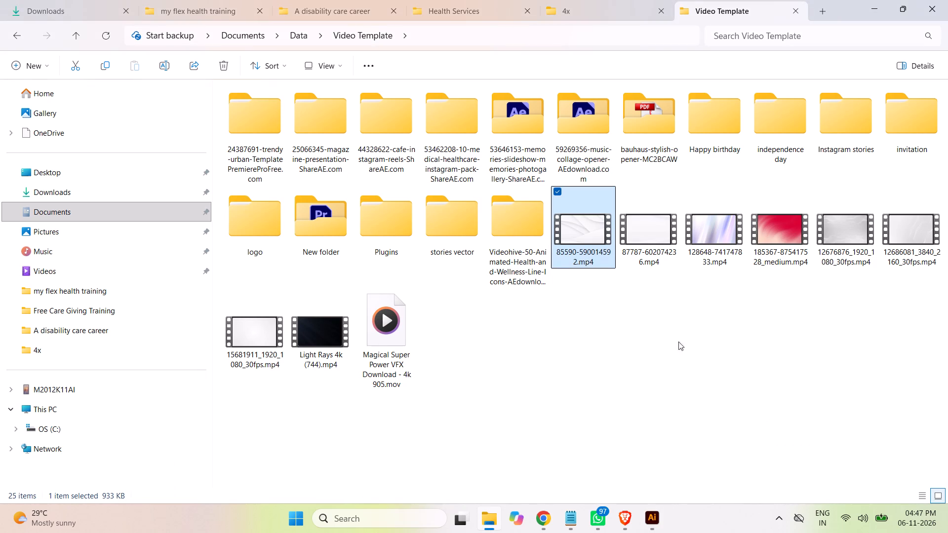
{"action": "double_click", "coordinate": [259, 340]}
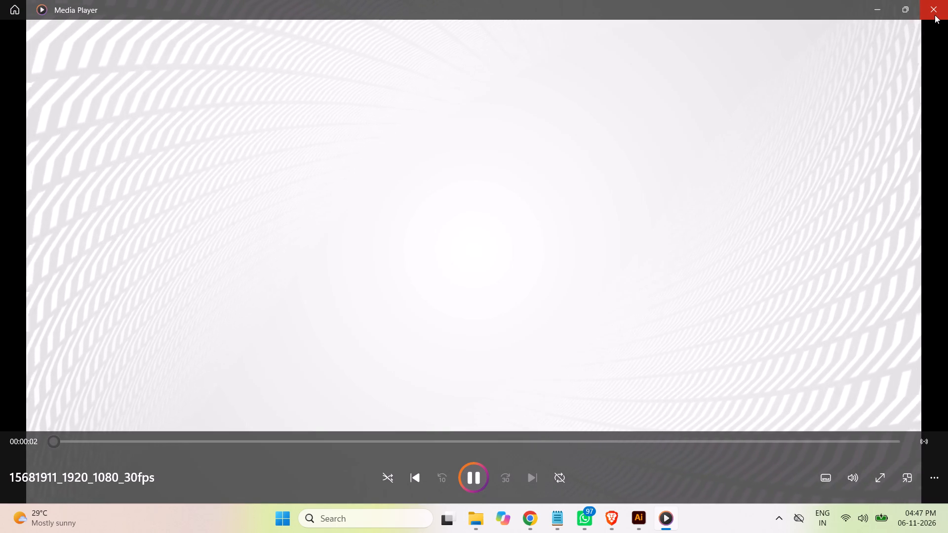
{"action": "left_click", "coordinate": [907, 8]}
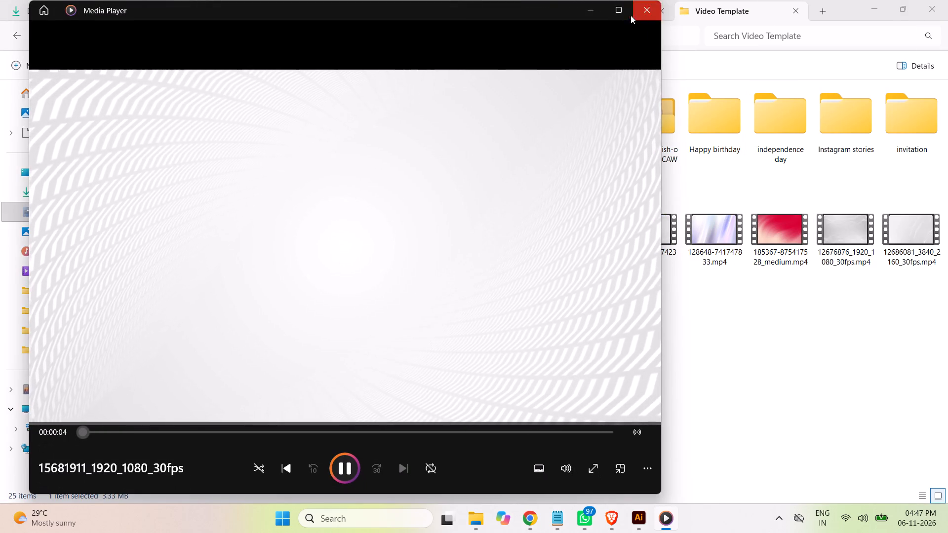
{"action": "left_click", "coordinate": [620, 12]}
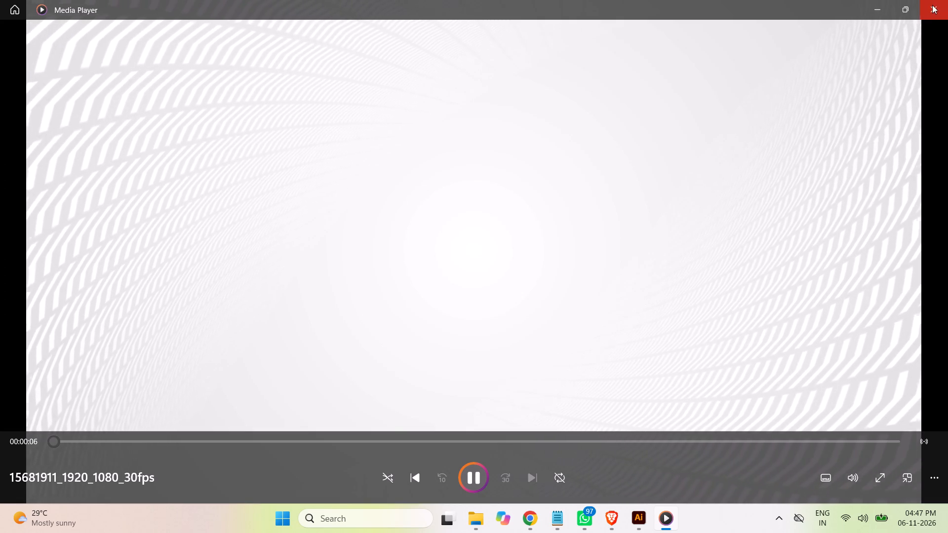
{"action": "left_click", "coordinate": [929, 11]}
{"action": "left_click", "coordinate": [525, 370]}
Open the video 15681911_1920_1080_30fps.mp4 in VLC media player and play it full screen.
{"action": "right_click", "coordinate": [256, 339]}
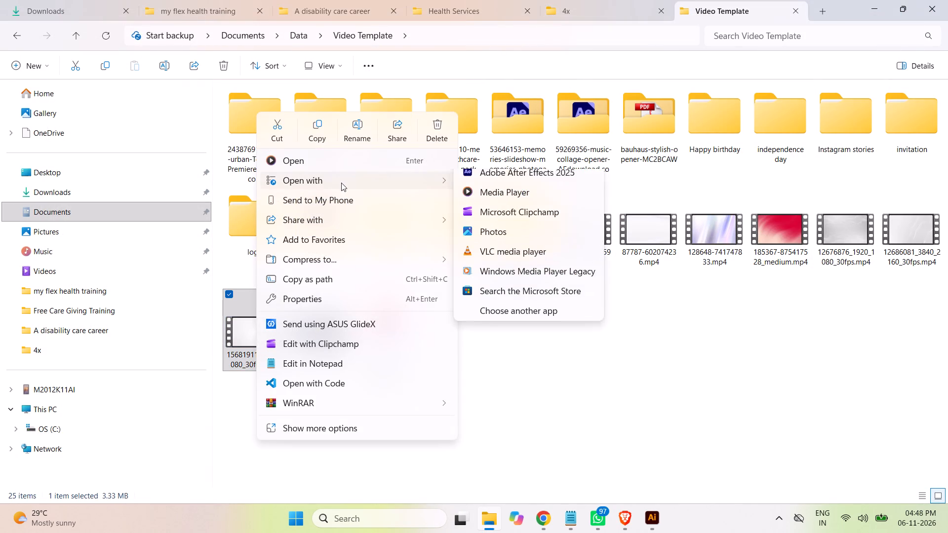
{"action": "left_click", "coordinate": [495, 260]}
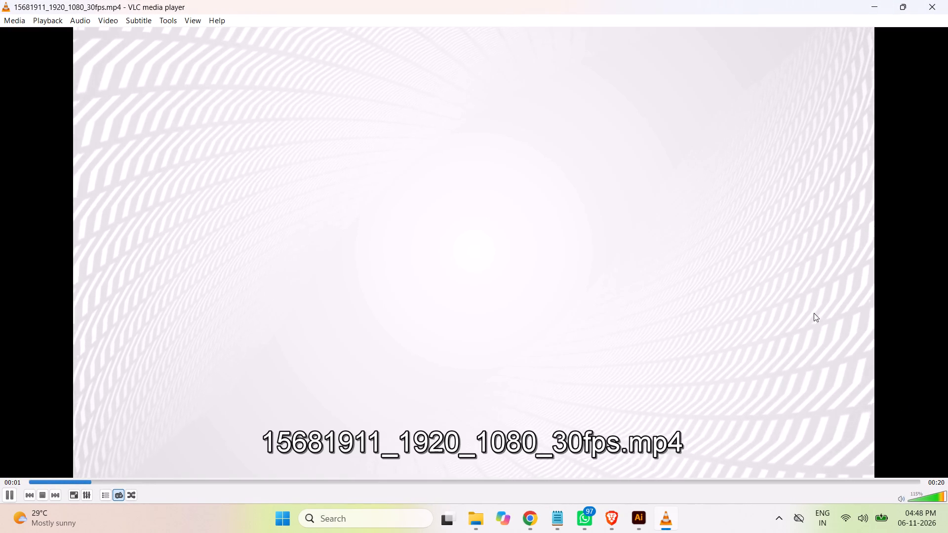
{"action": "right_click", "coordinate": [700, 143]}
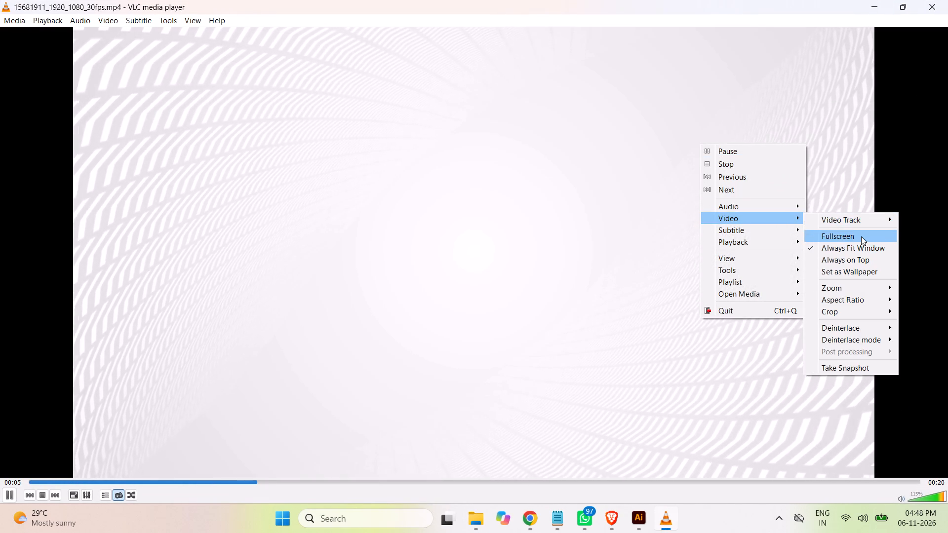
{"action": "left_click", "coordinate": [861, 236]}
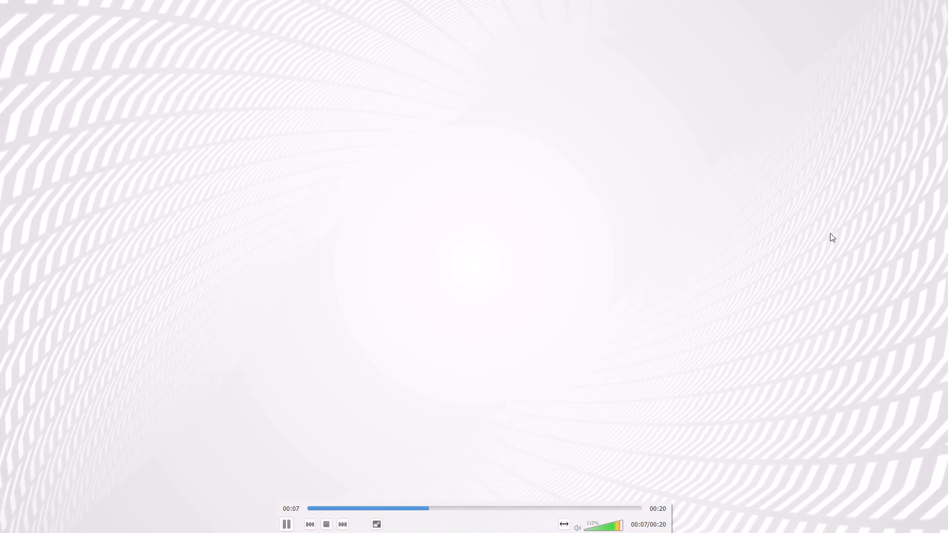
Pause the white striped-pattern video, capture the frame as a full-screen snip, and leave full-screen playback.
{"action": "key", "text": "space"}
{"action": "key", "text": "Print"}
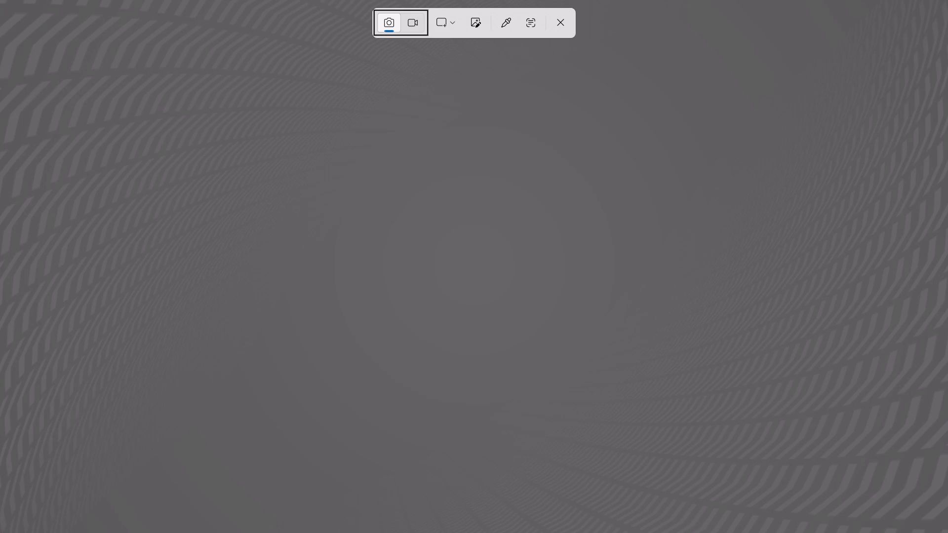
{"action": "left_click", "coordinate": [453, 24]}
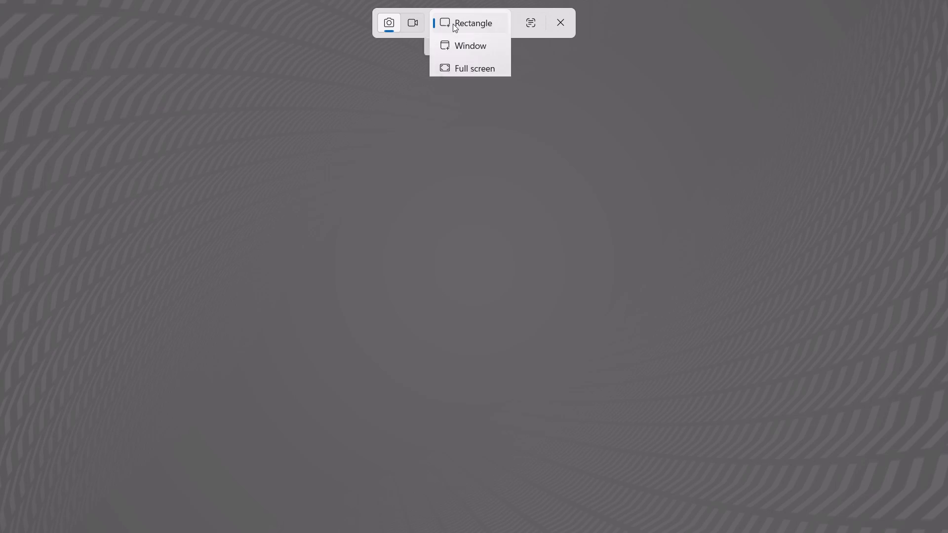
{"action": "left_click", "coordinate": [474, 69]}
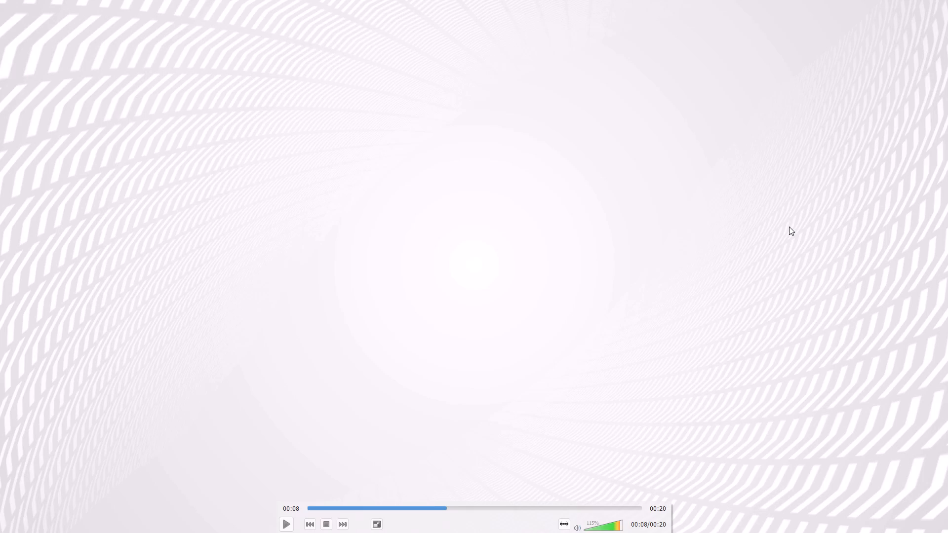
{"action": "key", "text": "Escape"}
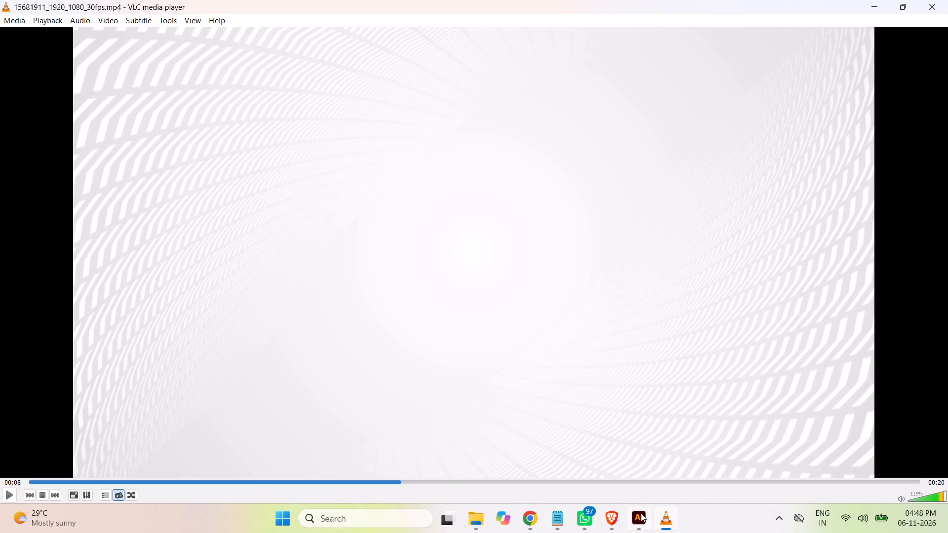
Return to Illustrator and paste the captured pattern frame into background copy 5, above the rectangle.
{"action": "left_click", "coordinate": [641, 513]}
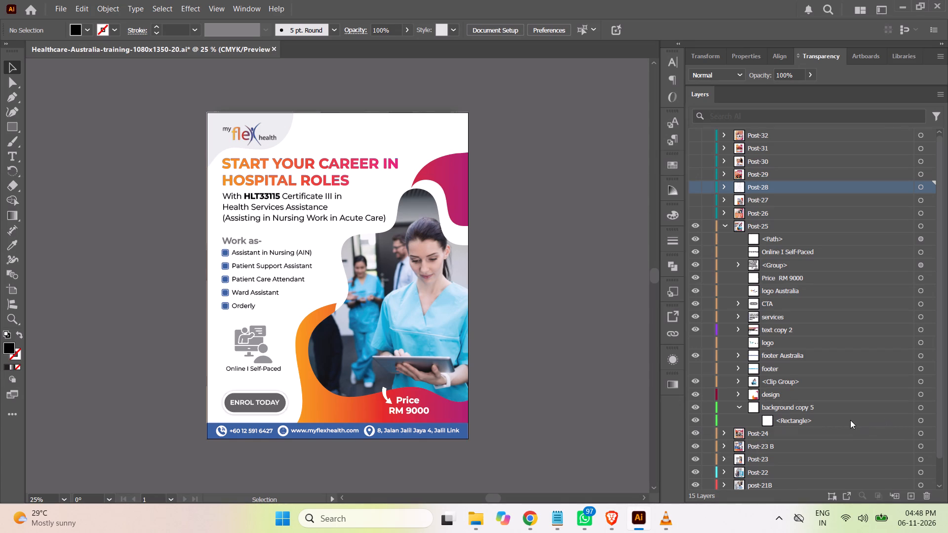
{"action": "left_click", "coordinate": [850, 420]}
{"action": "left_click", "coordinate": [919, 421]}
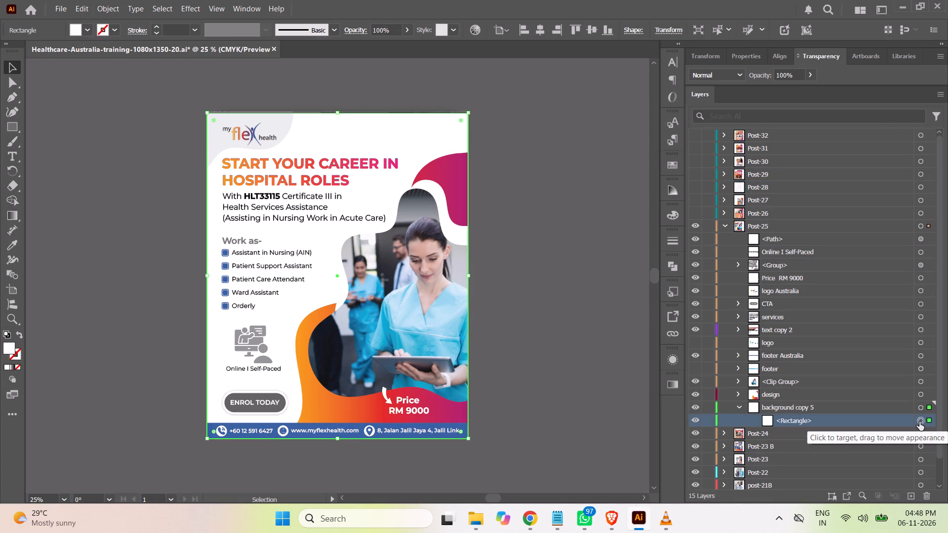
{"action": "key", "text": "ctrl+v"}
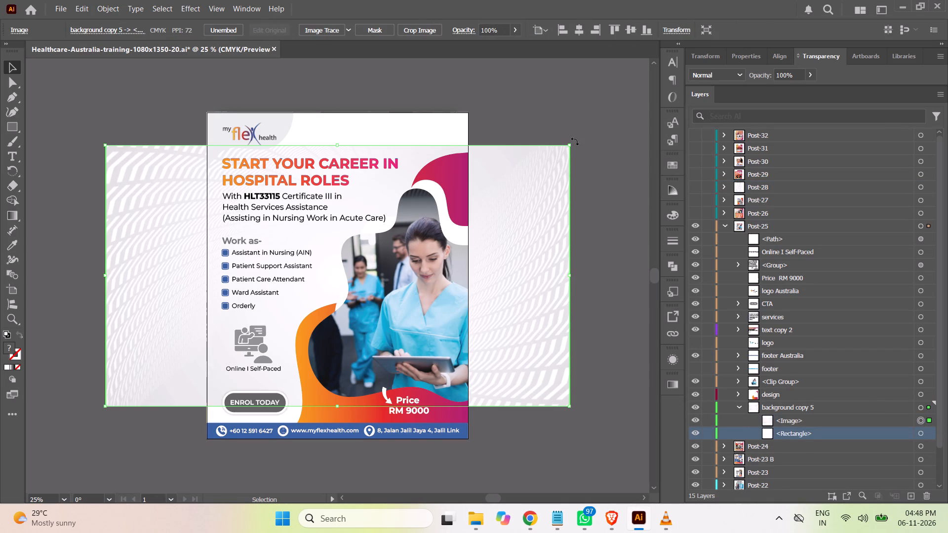
Rotate the pasted pattern image 90° clockwise so it stands vertically behind the Post-25 design.
{"action": "left_click_drag", "start_coordinate": [575, 141], "coordinate": [424, 400]}
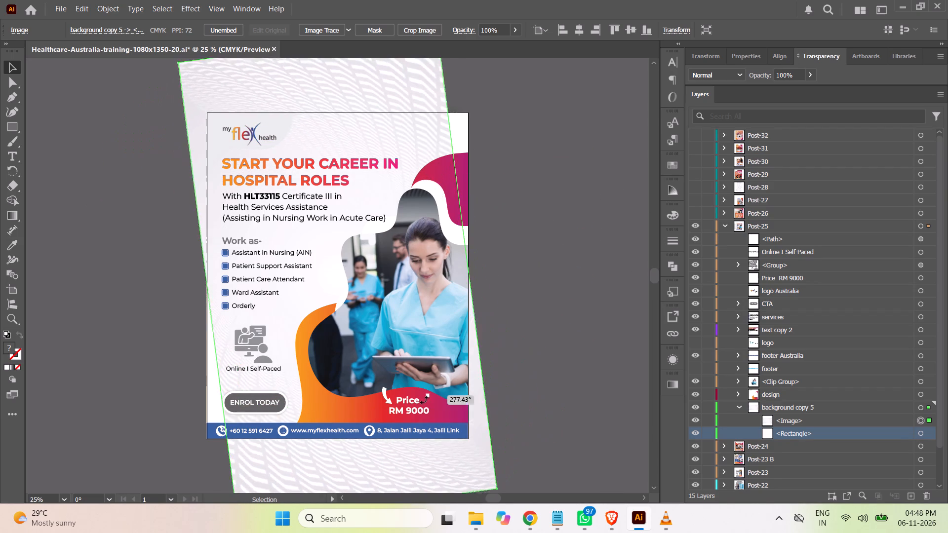
{"action": "left_click_drag", "start_coordinate": [424, 400], "coordinate": [412, 408]}
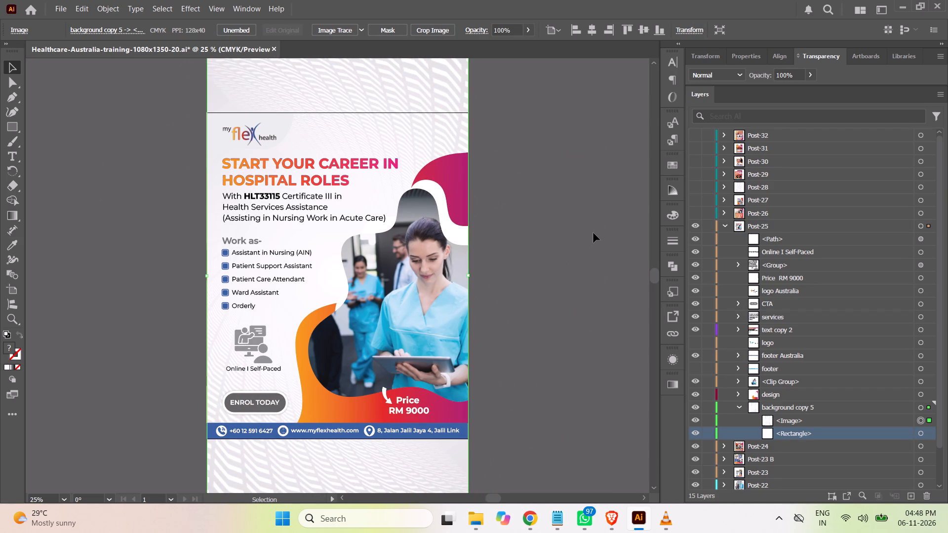
Duplicate the rectangle in background copy 5 and place the copy above the pattern image.
{"action": "key", "text": "ctrl+minus"}
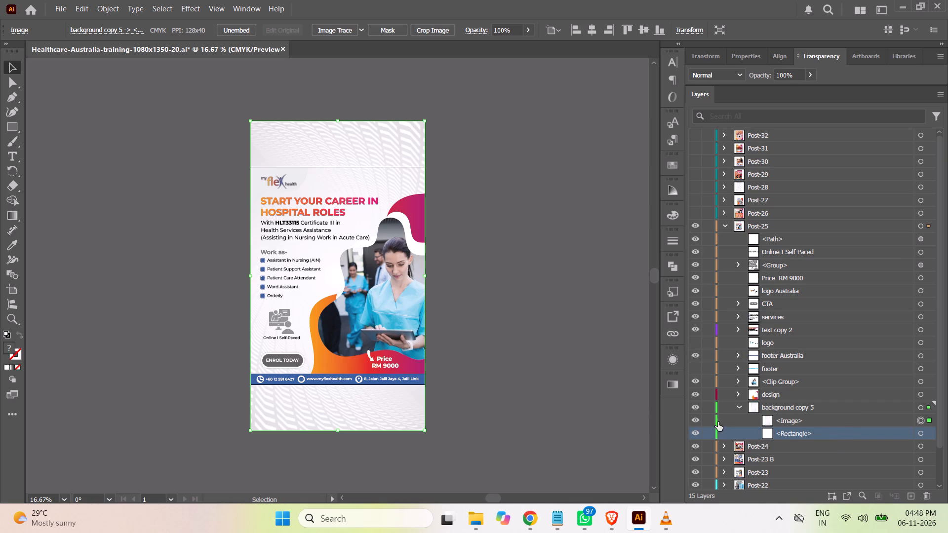
{"action": "left_click", "coordinate": [563, 348]}
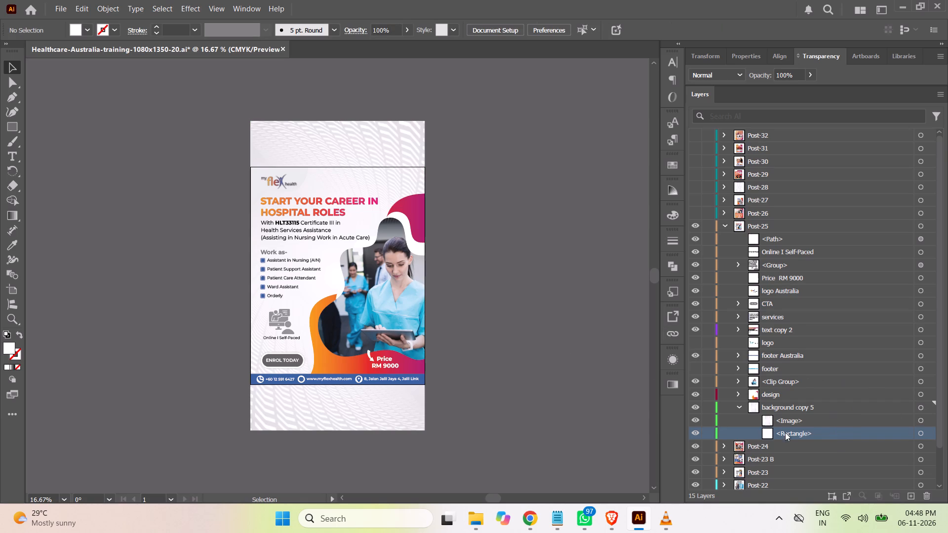
{"action": "left_click_drag", "start_coordinate": [817, 434], "coordinate": [909, 490]}
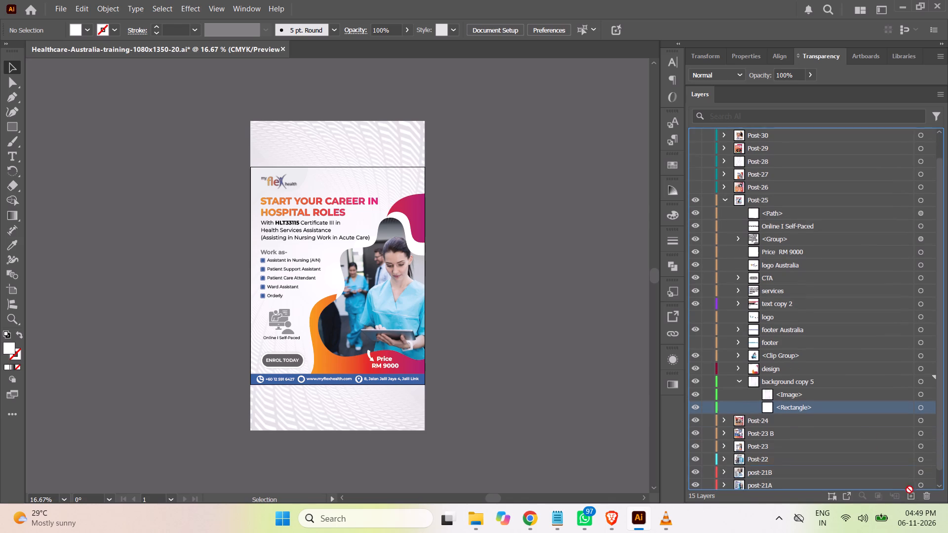
{"action": "left_click_drag", "start_coordinate": [909, 490], "coordinate": [912, 495]}
{"action": "left_click_drag", "start_coordinate": [801, 408], "coordinate": [803, 394]}
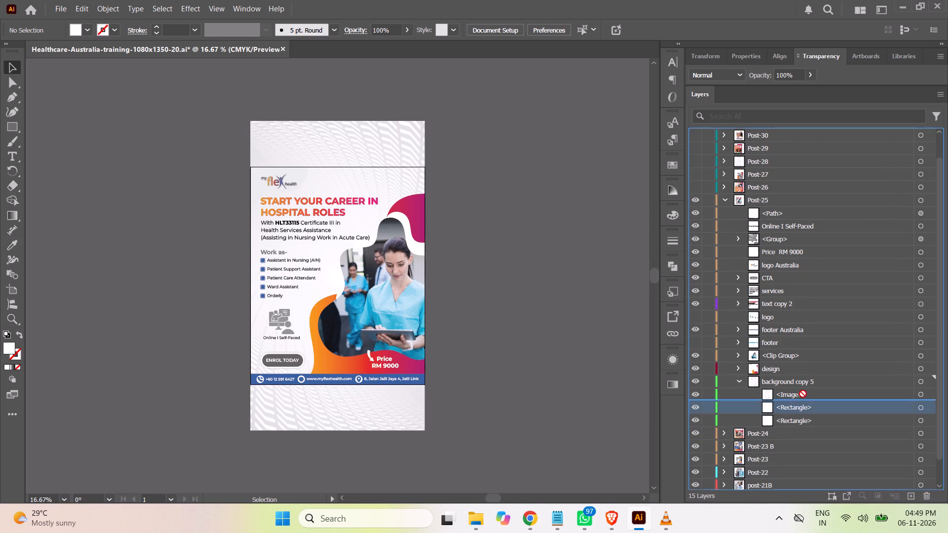
{"action": "left_click_drag", "start_coordinate": [803, 394], "coordinate": [805, 388]}
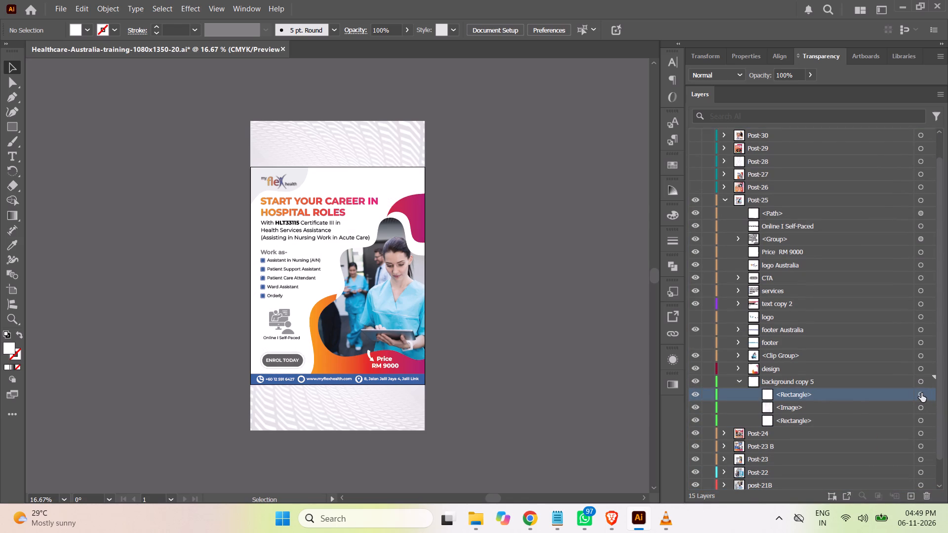
Make a clipping mask from the duplicated rectangle and the pattern image, then deselect and collapse background copy 5.
{"action": "left_click", "coordinate": [921, 393]}
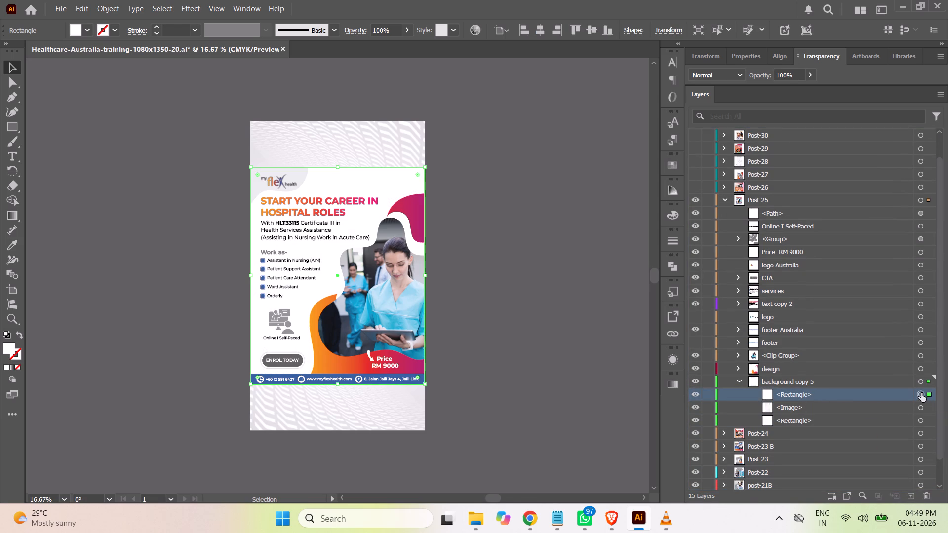
{"action": "left_click", "coordinate": [918, 406], "text": "shift"}
{"action": "left_click", "coordinate": [866, 394]}
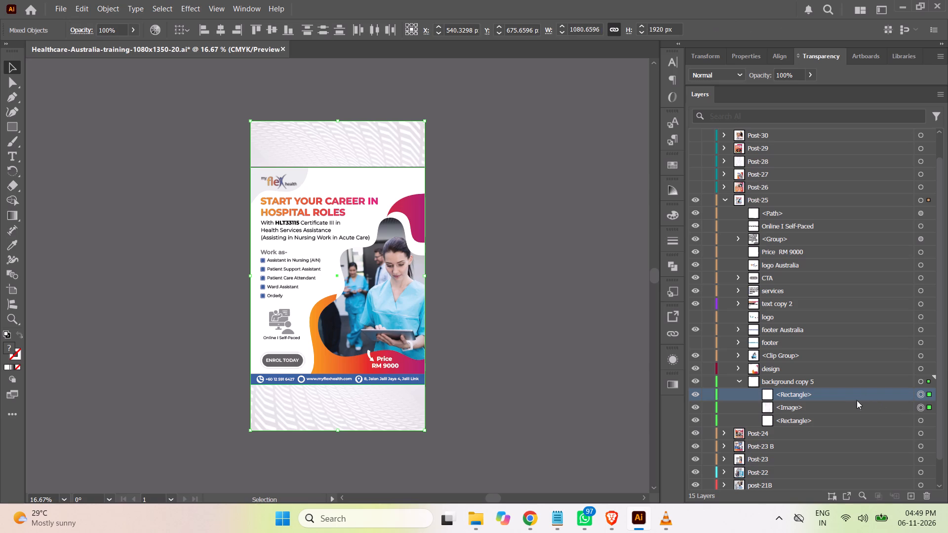
{"action": "left_click", "coordinate": [848, 405], "text": "shift"}
{"action": "key", "text": "ctrl+7"}
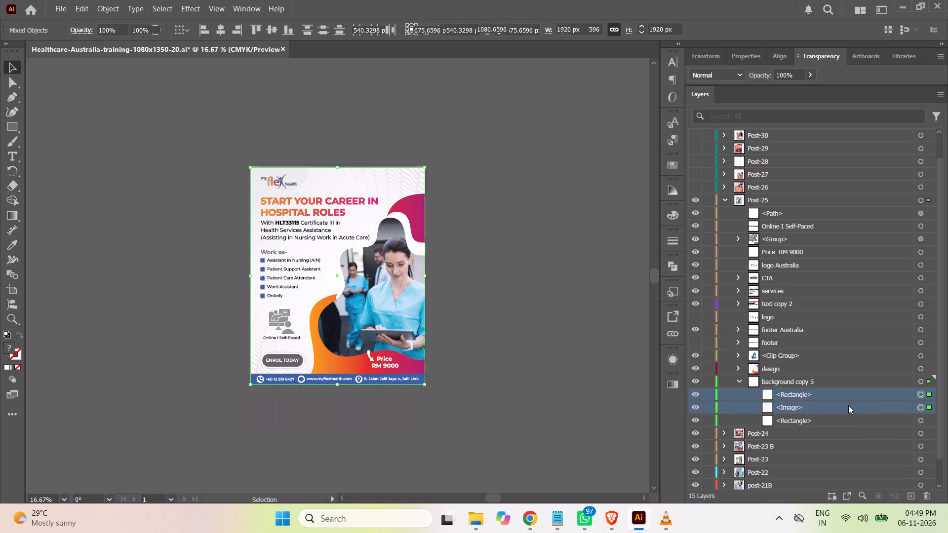
{"action": "left_click", "coordinate": [574, 269]}
{"action": "key", "text": "ctrl+equal"}
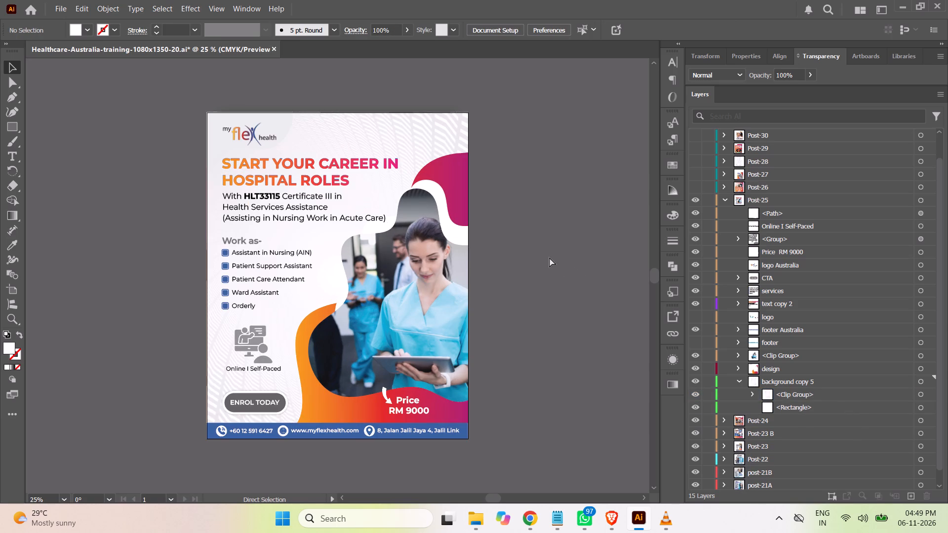
{"action": "left_click", "coordinate": [738, 381]}
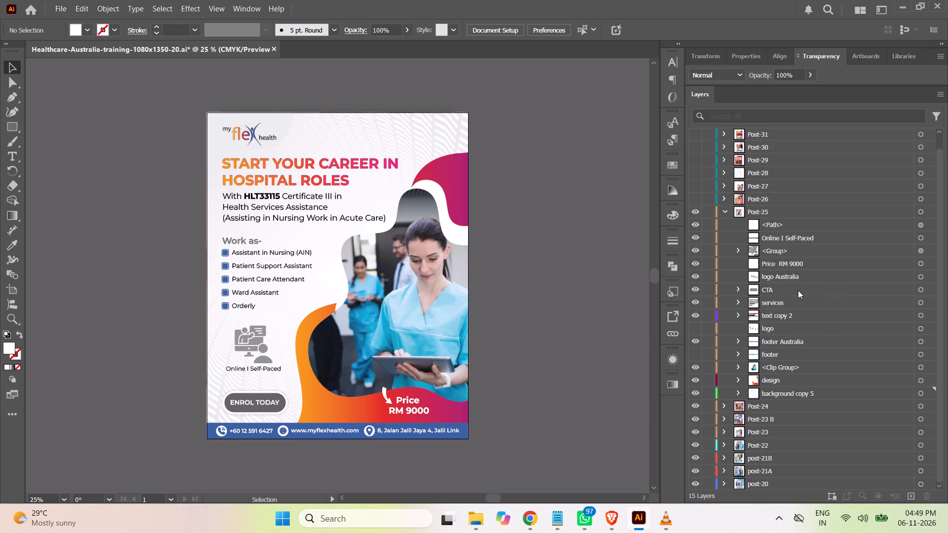
Fill the curved shape behind the logo, in the design layer of Post-25, with white (ffffff), then collapse the layers.
{"action": "left_click", "coordinate": [921, 276]}
{"action": "left_click", "coordinate": [738, 379]}
{"action": "left_click", "coordinate": [752, 392]}
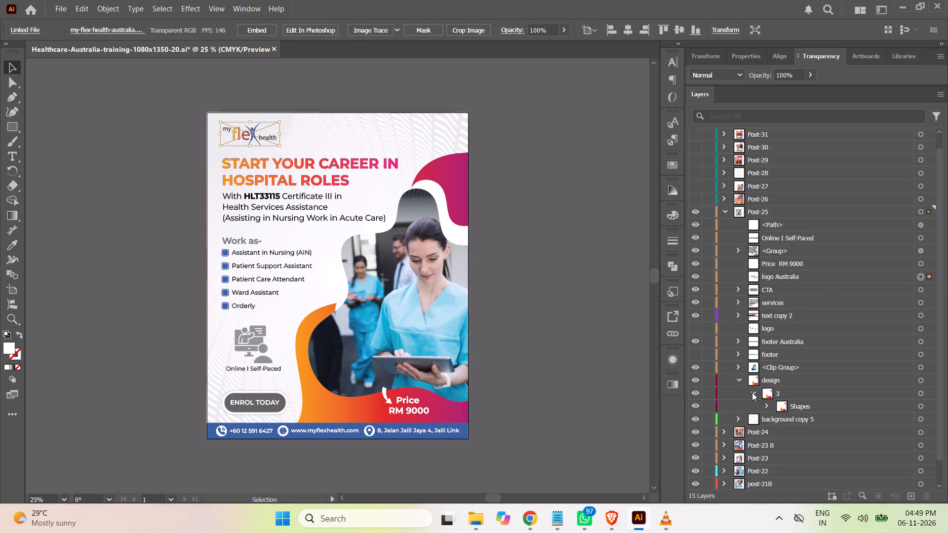
{"action": "left_click", "coordinate": [767, 405]}
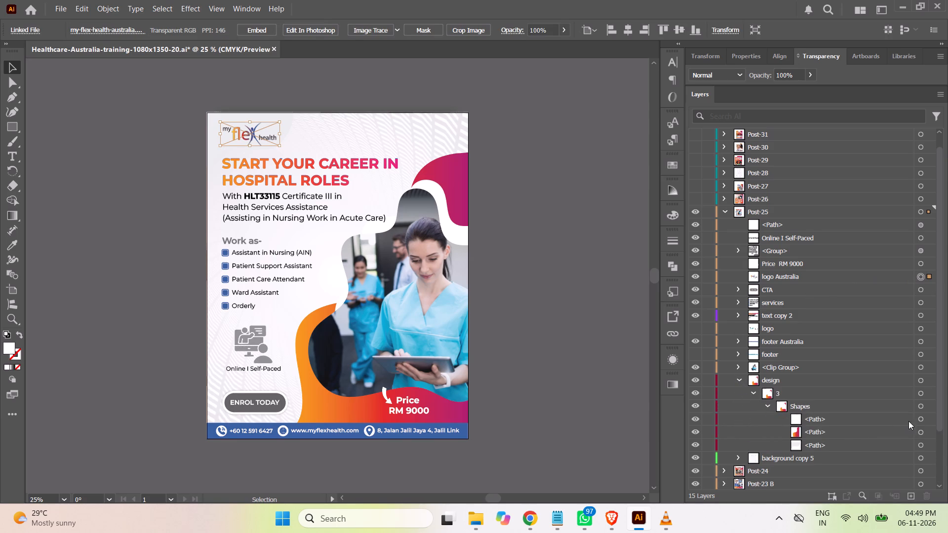
{"action": "left_click", "coordinate": [916, 420]}
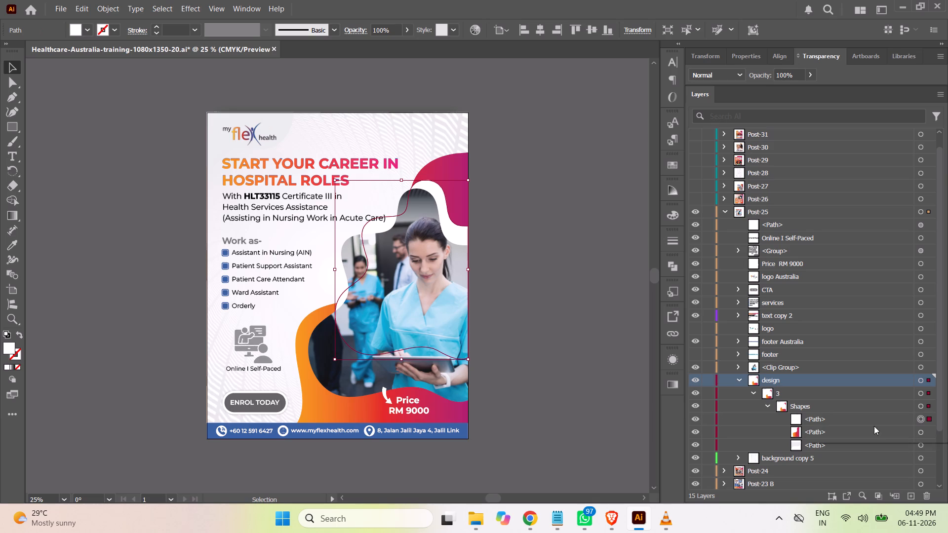
{"action": "left_click", "coordinate": [920, 445]}
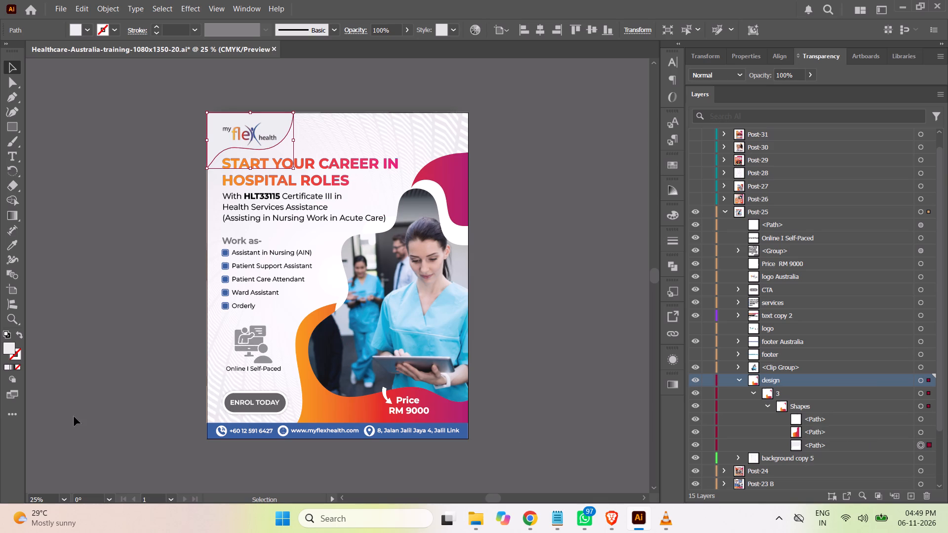
{"action": "double_click", "coordinate": [7, 348]}
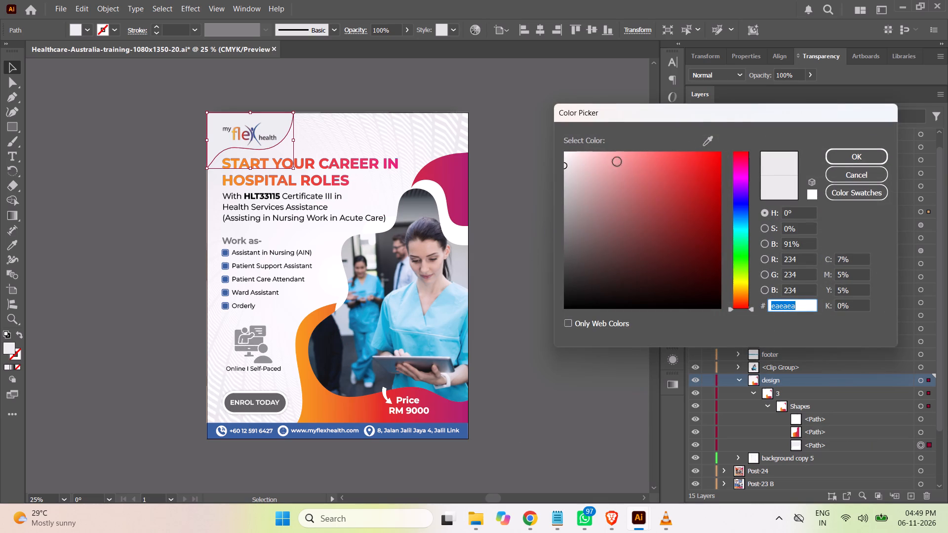
{"action": "left_click_drag", "start_coordinate": [584, 163], "coordinate": [519, 120]}
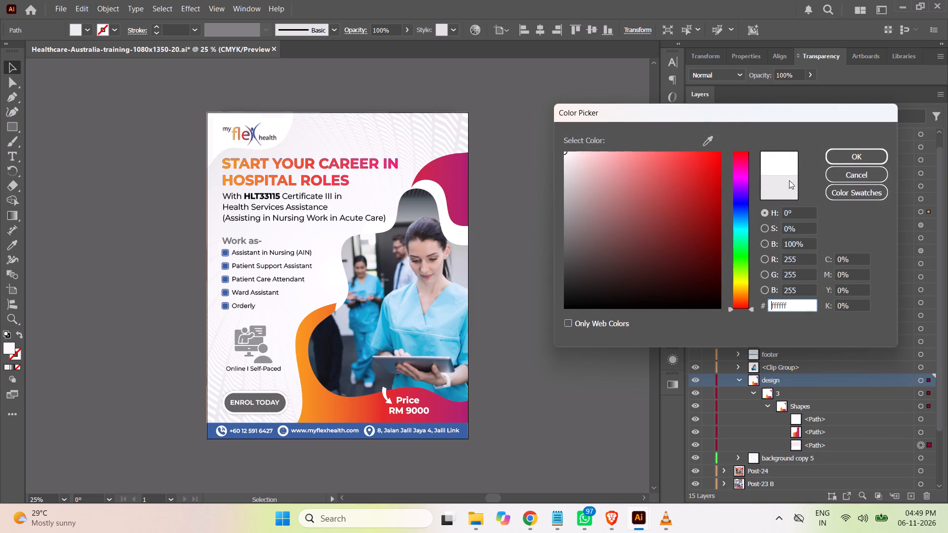
{"action": "left_click", "coordinate": [854, 157]}
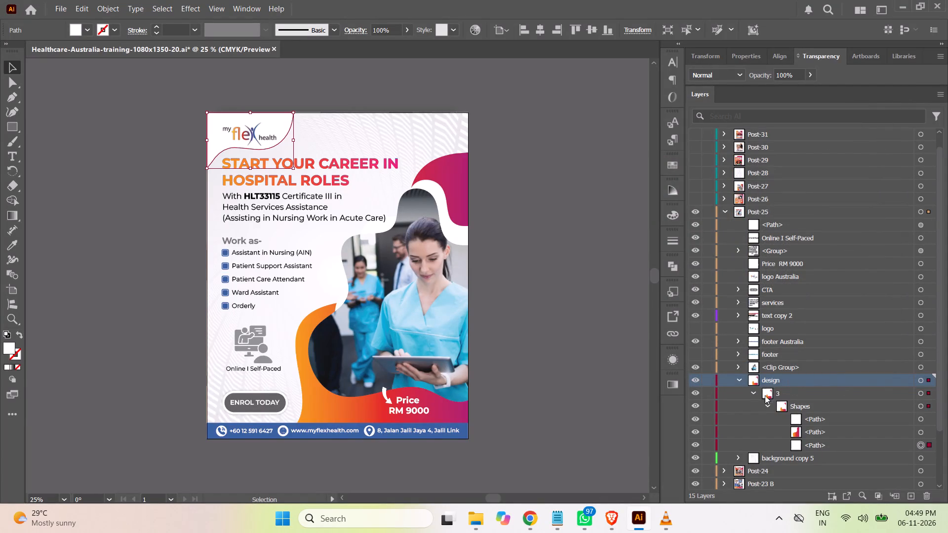
{"action": "left_click", "coordinate": [766, 404]}
{"action": "left_click", "coordinate": [751, 391]}
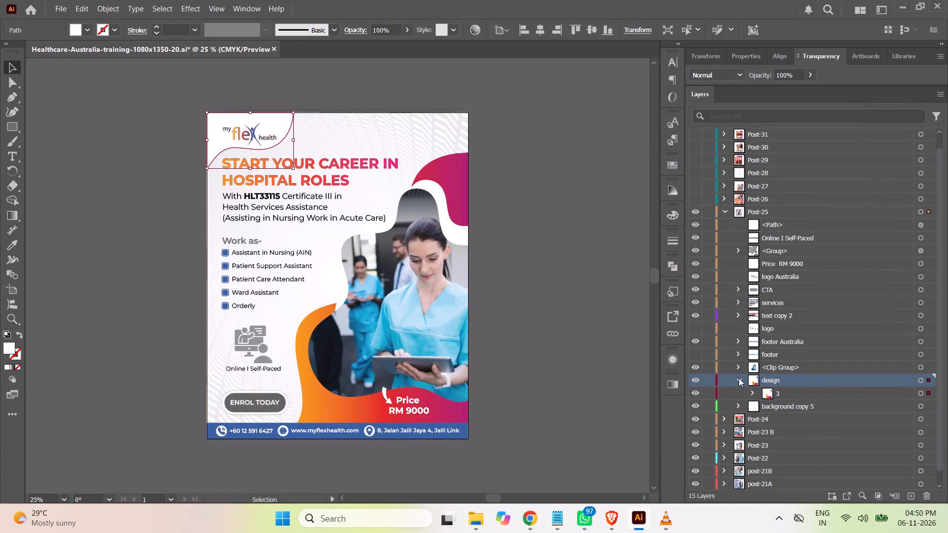
{"action": "left_click", "coordinate": [739, 376]}
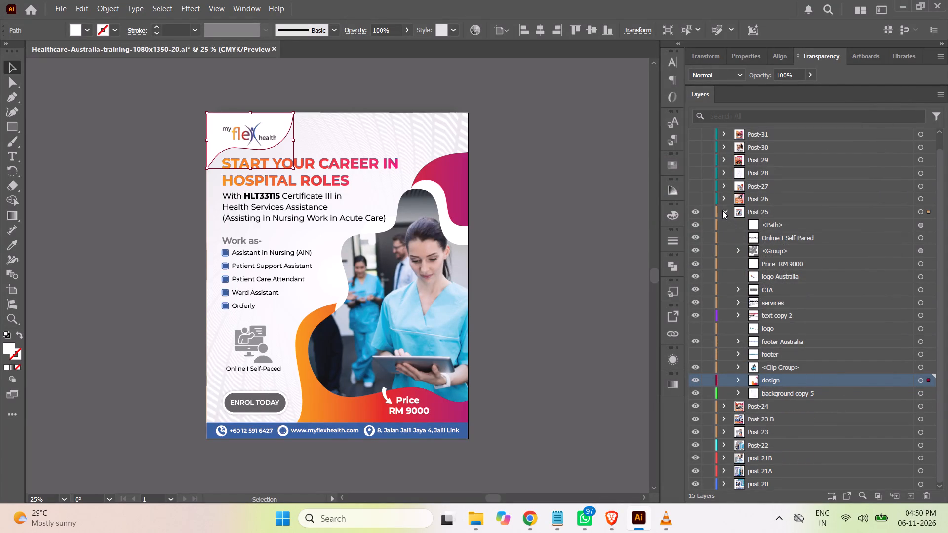
{"action": "left_click", "coordinate": [722, 210]}
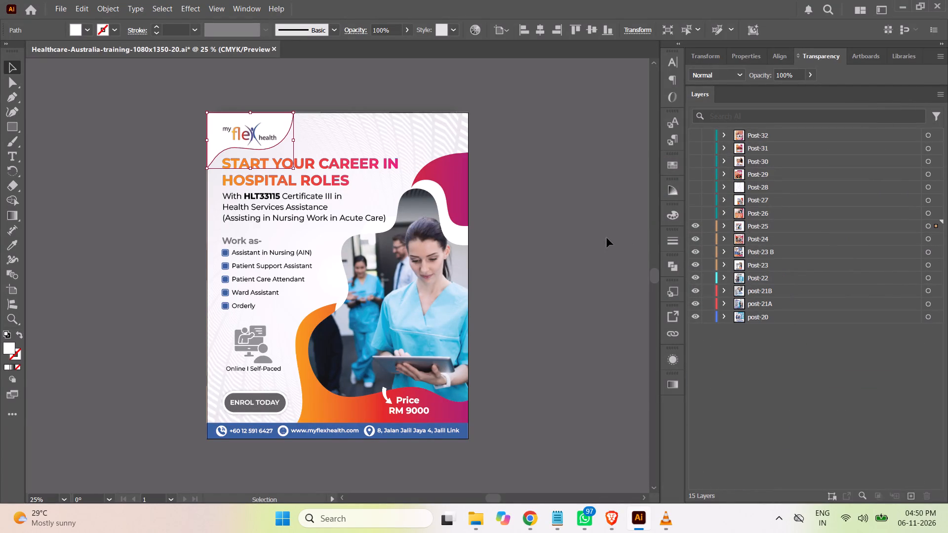
Deselect the artwork and save the document.
{"action": "left_click", "coordinate": [582, 212]}
{"action": "key", "text": "ctrl+s"}
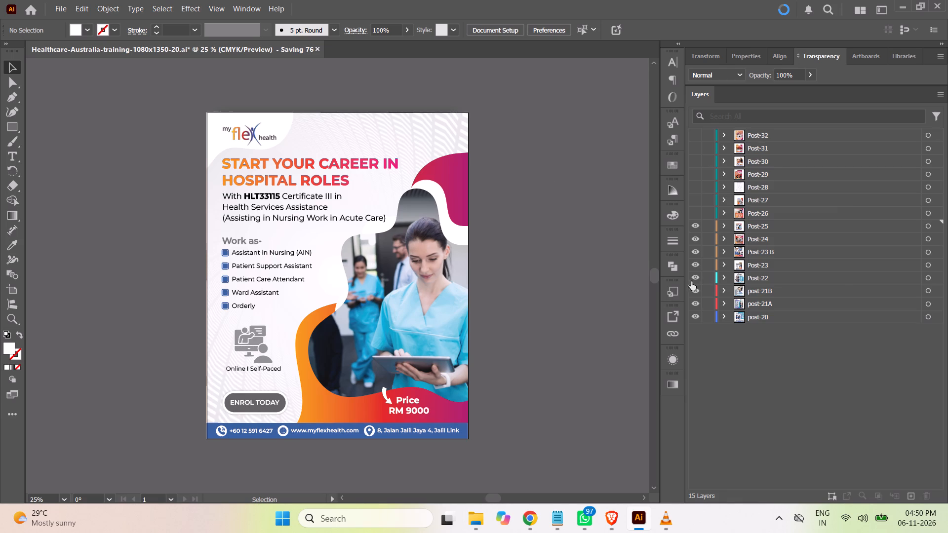
Select all Post-25 artwork and export it as JPEG, replacing the existing file Healthcare-Australia-training-1080x1350-25.jpg.
{"action": "left_click", "coordinate": [928, 228]}
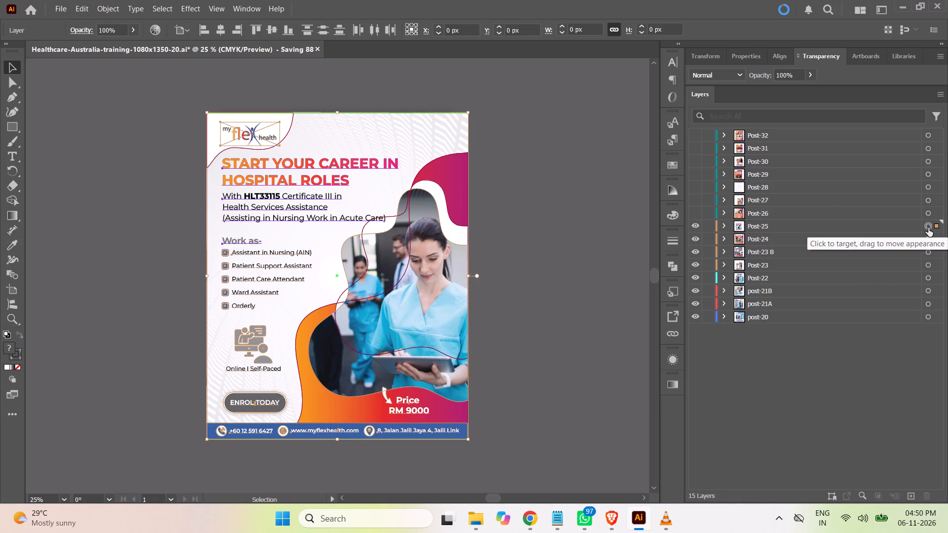
{"action": "left_click", "coordinate": [600, 243]}
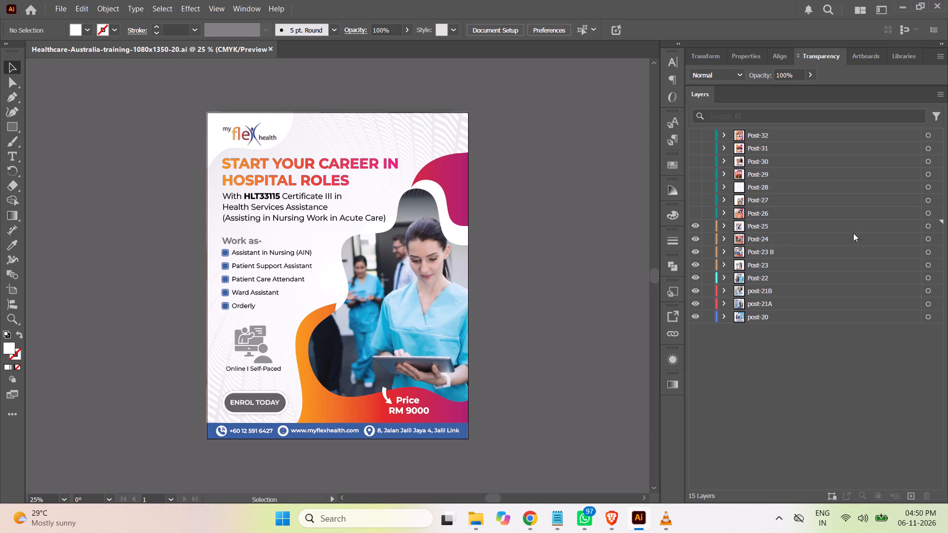
{"action": "left_click", "coordinate": [928, 226]}
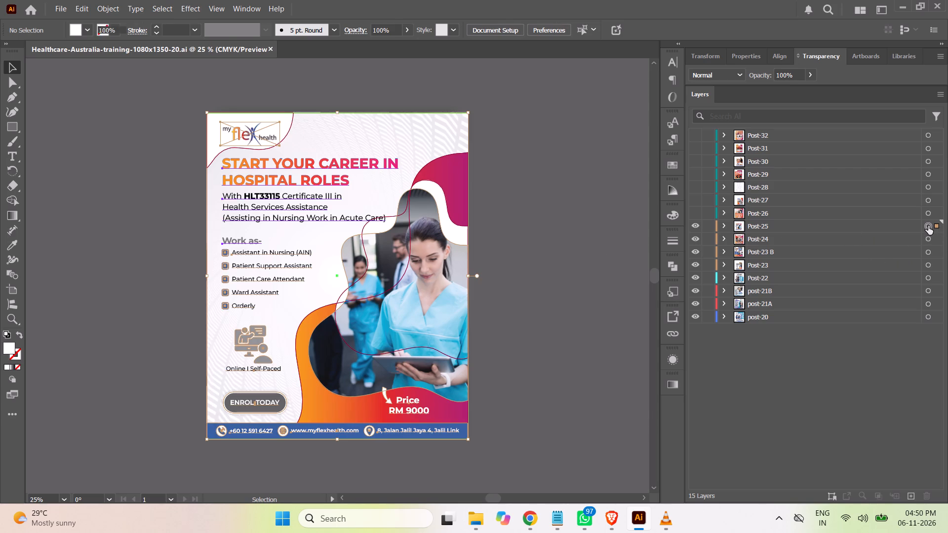
{"action": "left_click", "coordinate": [61, 4]}
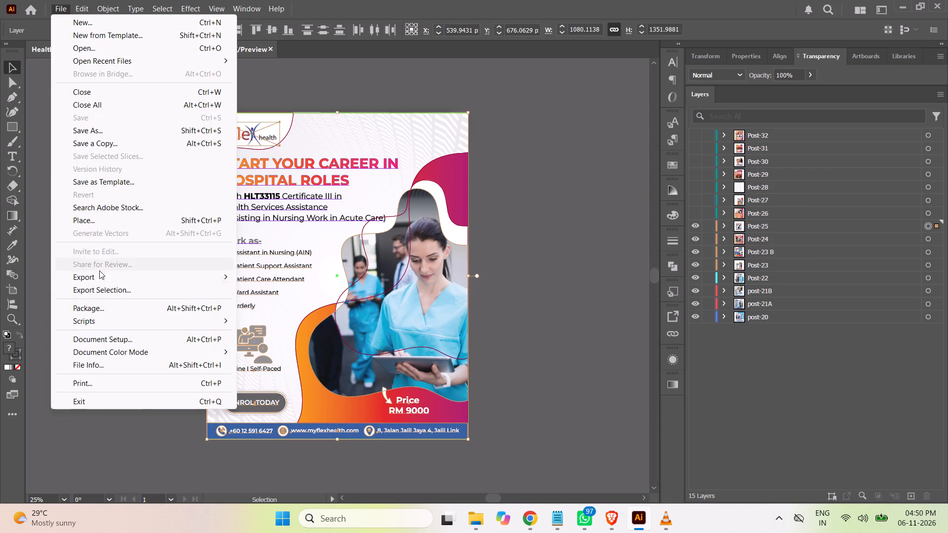
{"action": "left_click", "coordinate": [295, 289]}
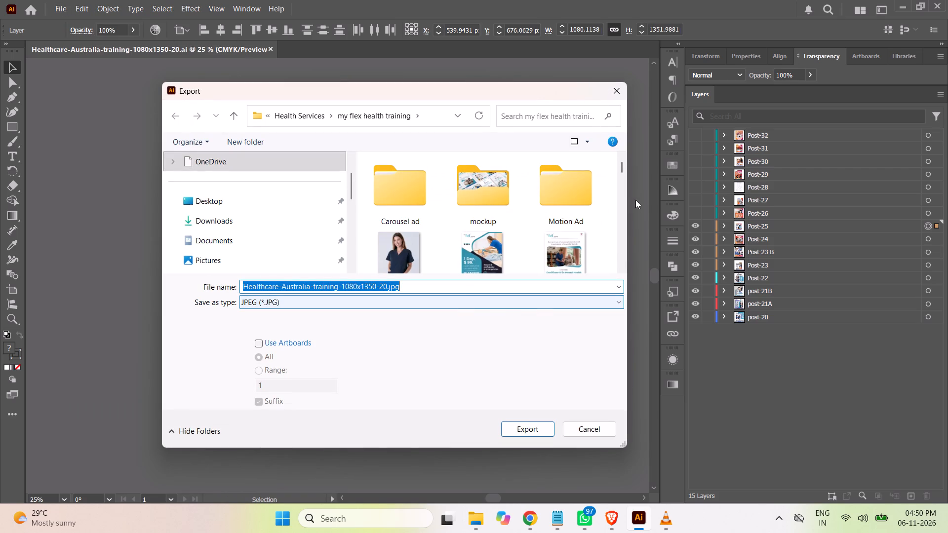
{"action": "left_click_drag", "start_coordinate": [621, 169], "coordinate": [622, 180]}
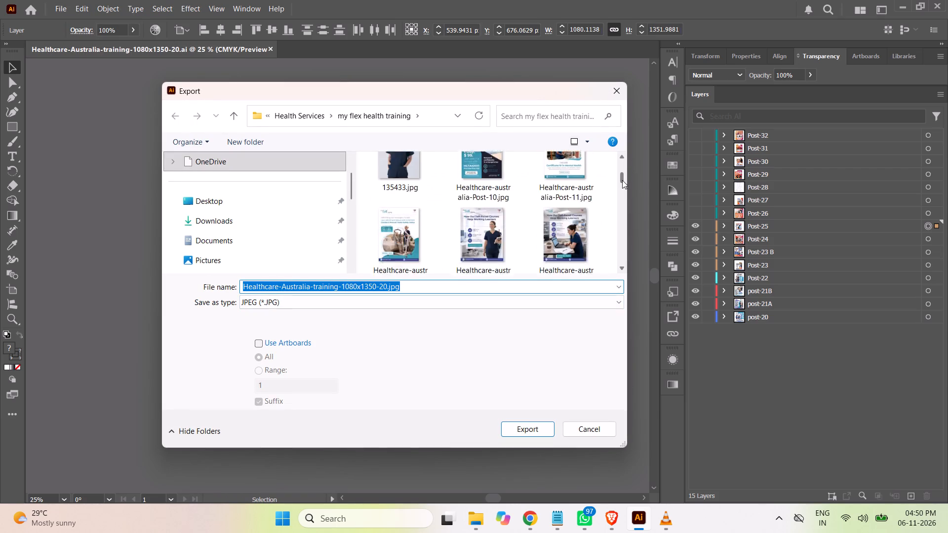
{"action": "left_click_drag", "start_coordinate": [622, 180], "coordinate": [627, 215]}
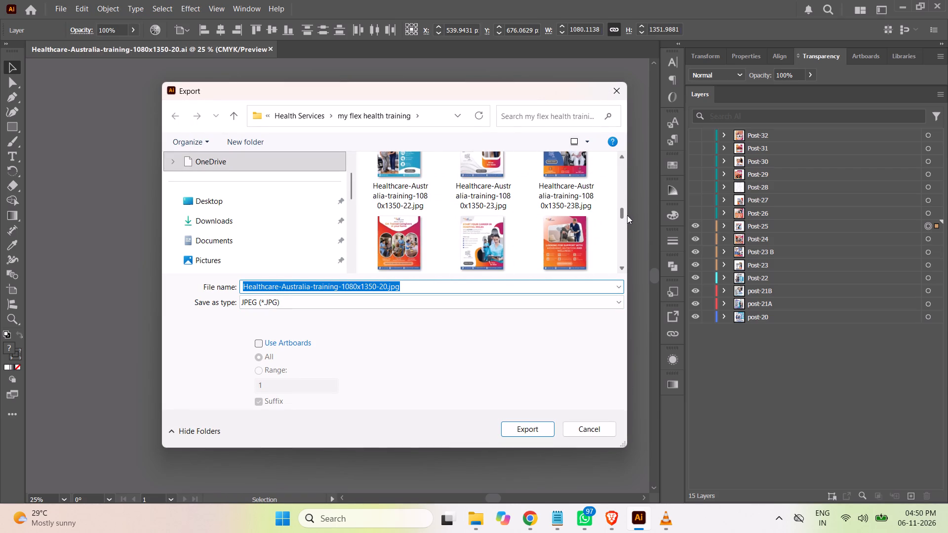
{"action": "left_click_drag", "start_coordinate": [627, 215], "coordinate": [629, 218]}
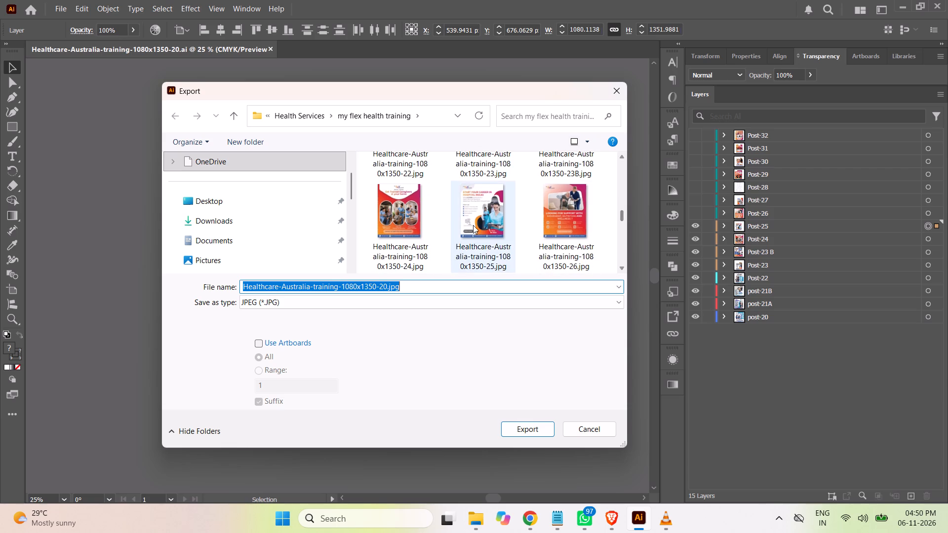
{"action": "left_click", "coordinate": [476, 225]}
{"action": "left_click", "coordinate": [526, 426]}
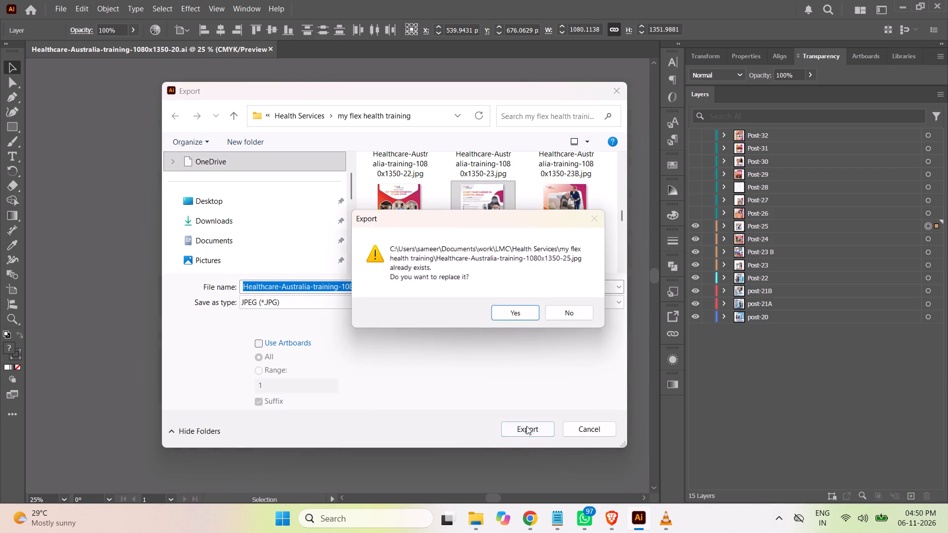
{"action": "left_click", "coordinate": [518, 310]}
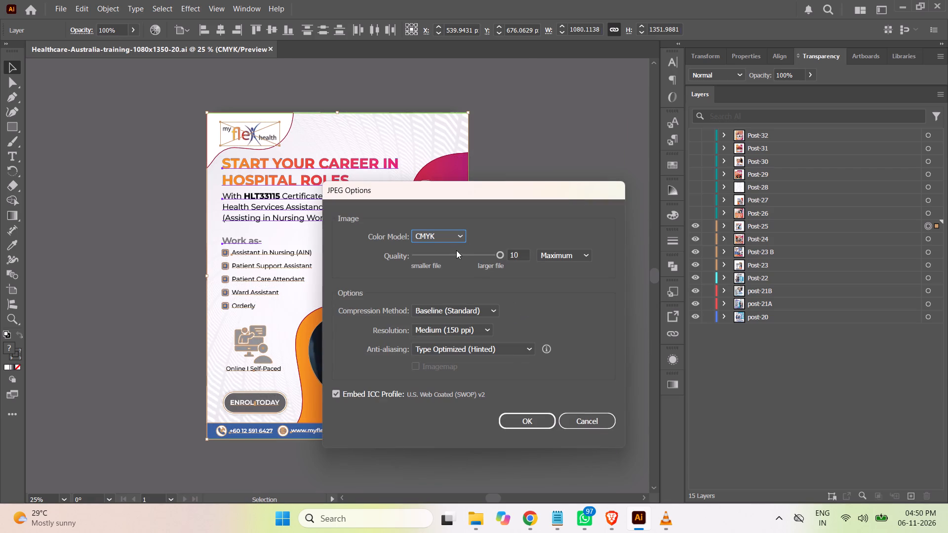
Set the JPEG color model to RGB, complete the export and deselect the artwork.
{"action": "left_click", "coordinate": [437, 238]}
{"action": "left_click", "coordinate": [438, 248]}
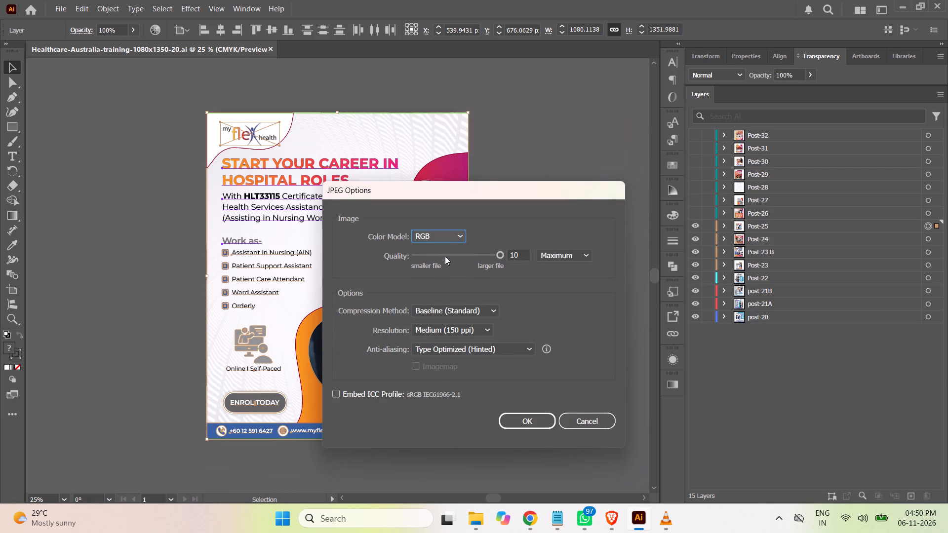
{"action": "left_click", "coordinate": [524, 421]}
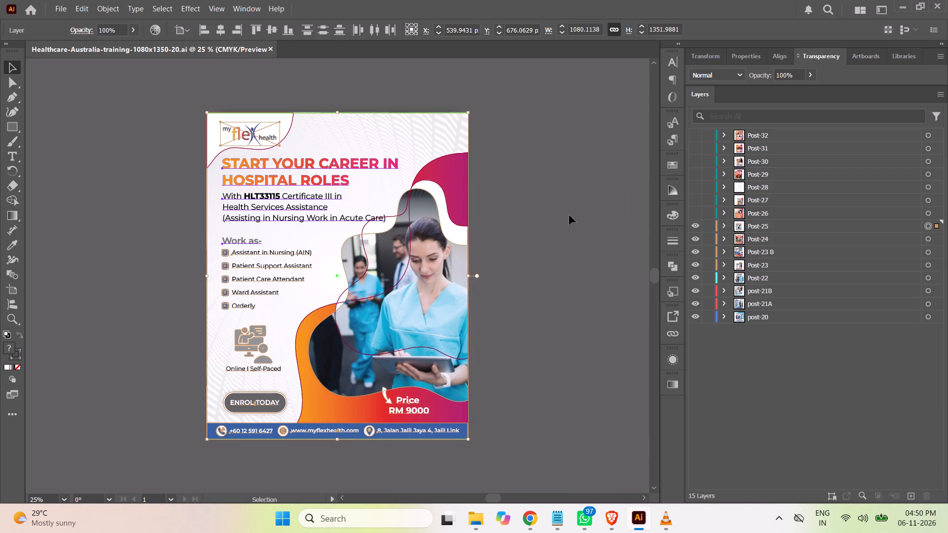
{"action": "left_click", "coordinate": [569, 215]}
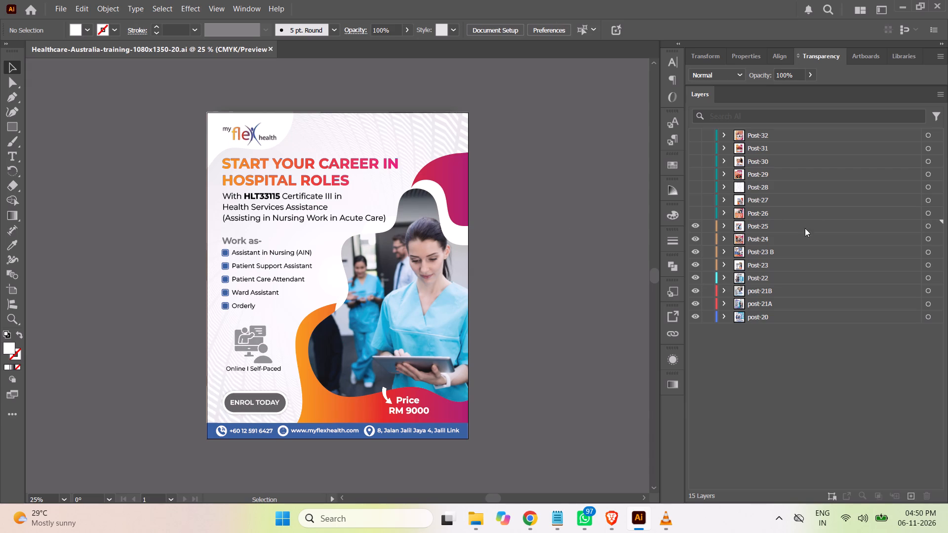
Hide the Post-25 layer.
{"action": "left_click", "coordinate": [698, 225]}
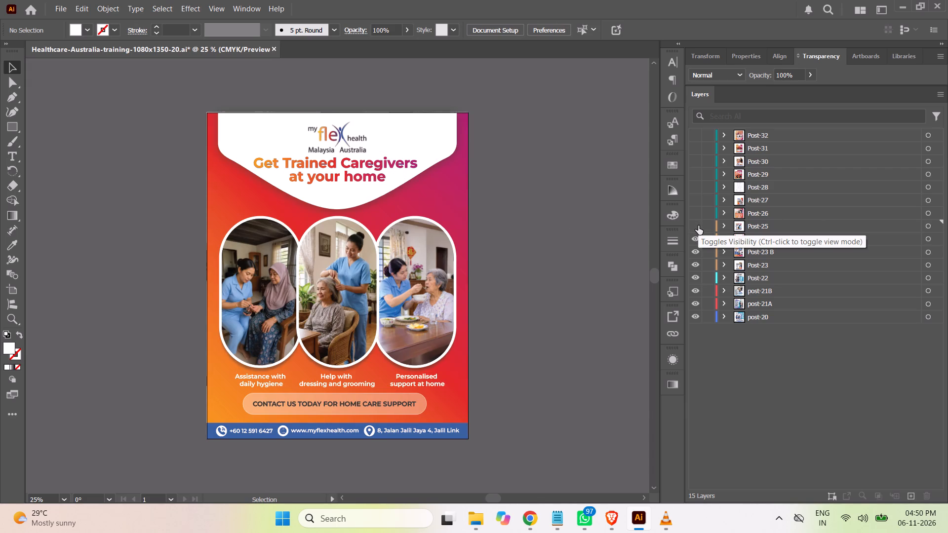
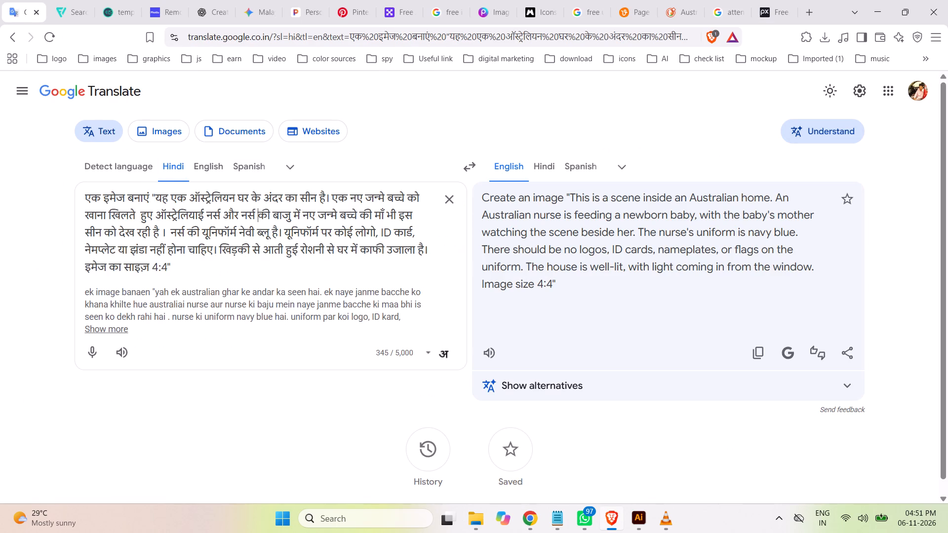
Replace the translator's source text with the copied feedback on brand guidelines and gradient use, and translate it from English to Hindi.
{"action": "key", "text": "ctrl+a"}
{"action": "key", "text": "ctrl+v"}
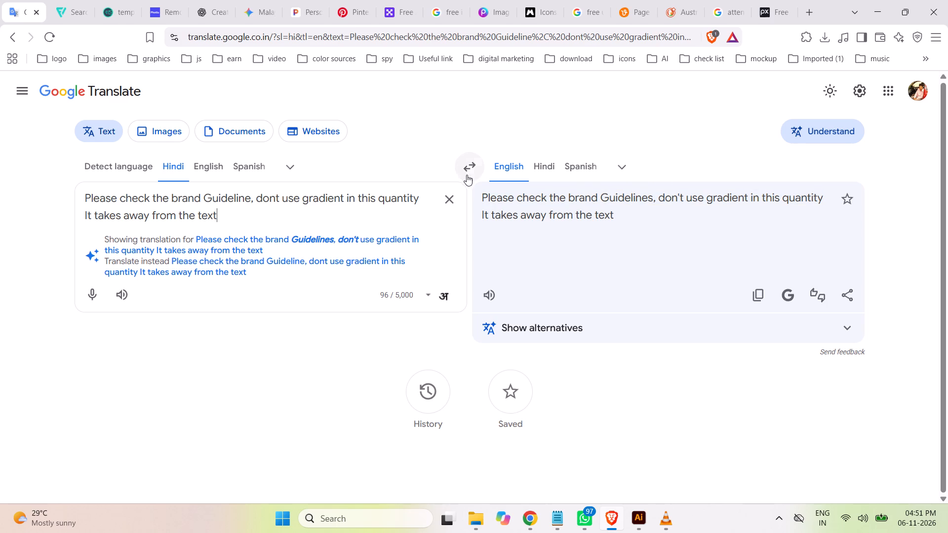
{"action": "left_click", "coordinate": [468, 168]}
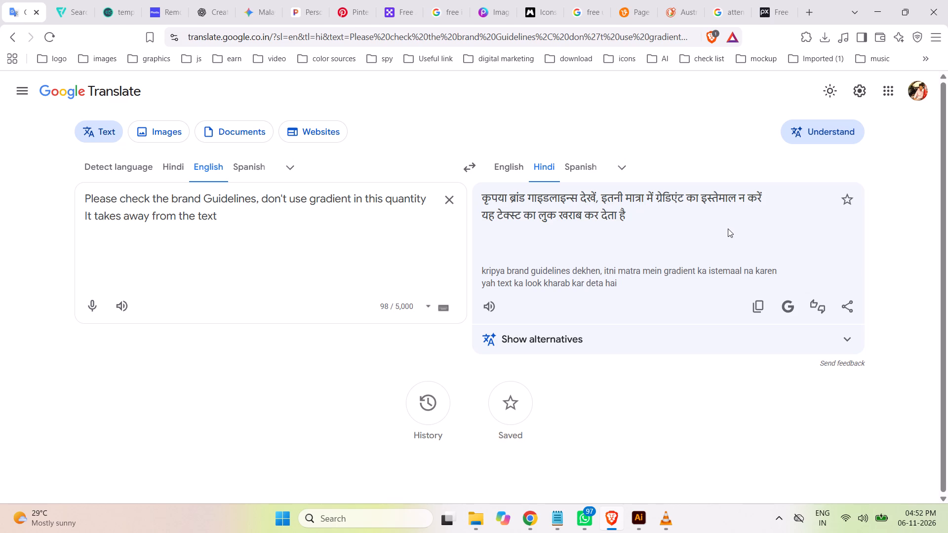
Switch to Illustrator and change the fill of Post-24's background rectangle to white (ffffff).
{"action": "left_click", "coordinate": [640, 513]}
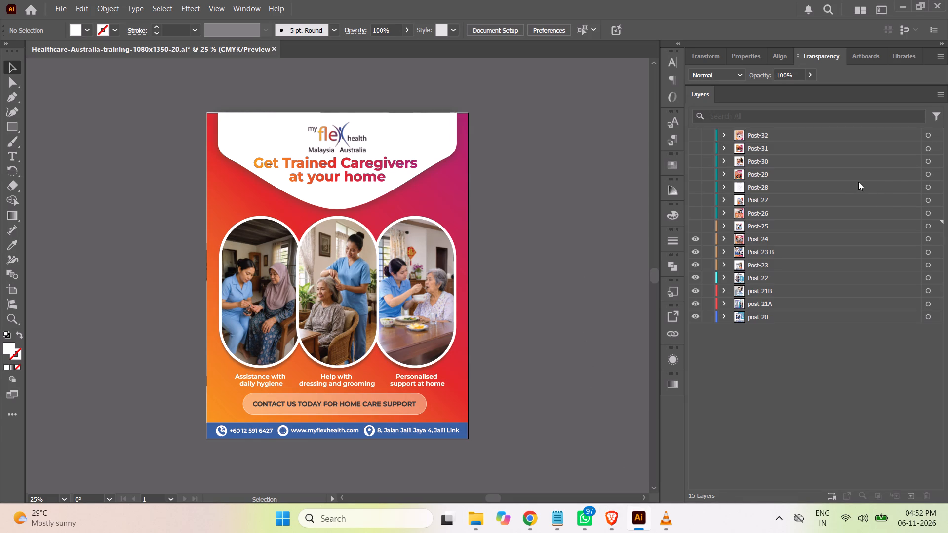
{"action": "left_click", "coordinate": [724, 237]}
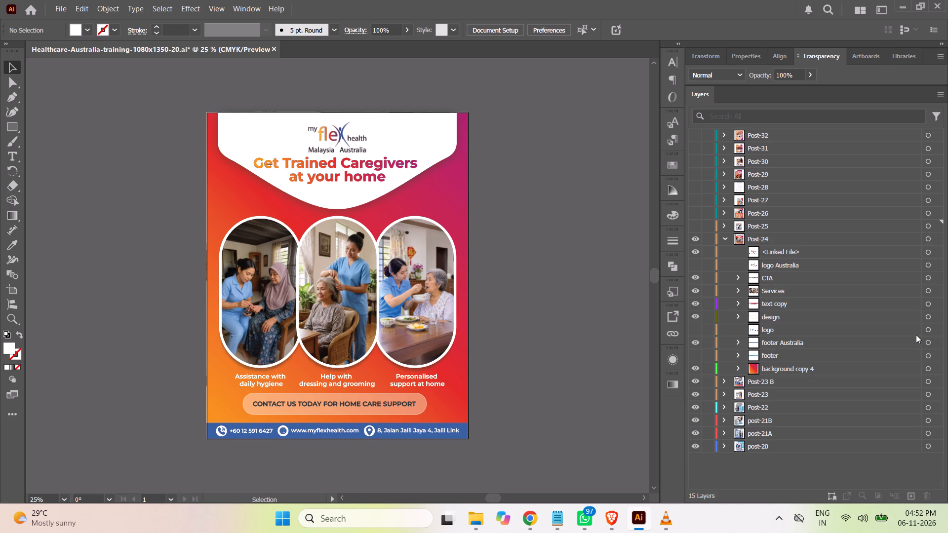
{"action": "left_click", "coordinate": [737, 368]}
{"action": "left_click", "coordinate": [927, 380]}
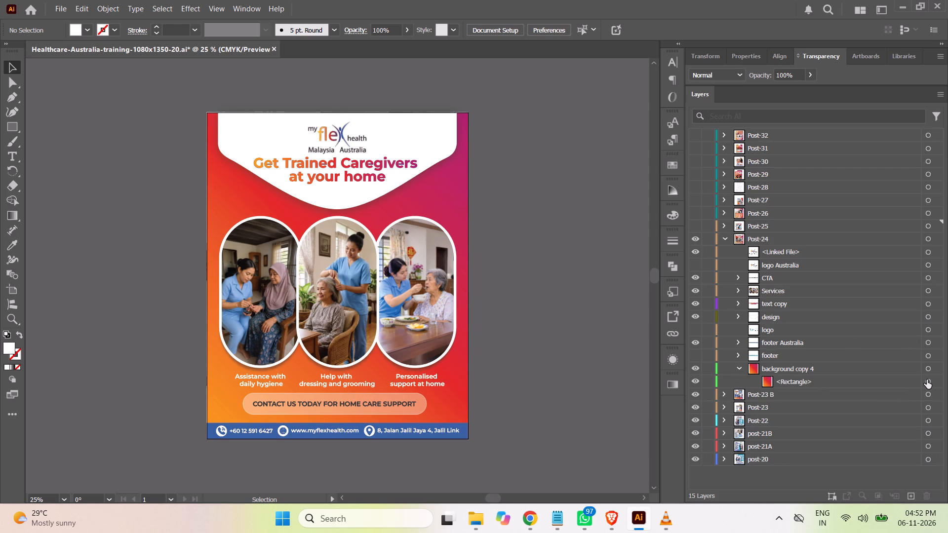
{"action": "double_click", "coordinate": [9, 343]}
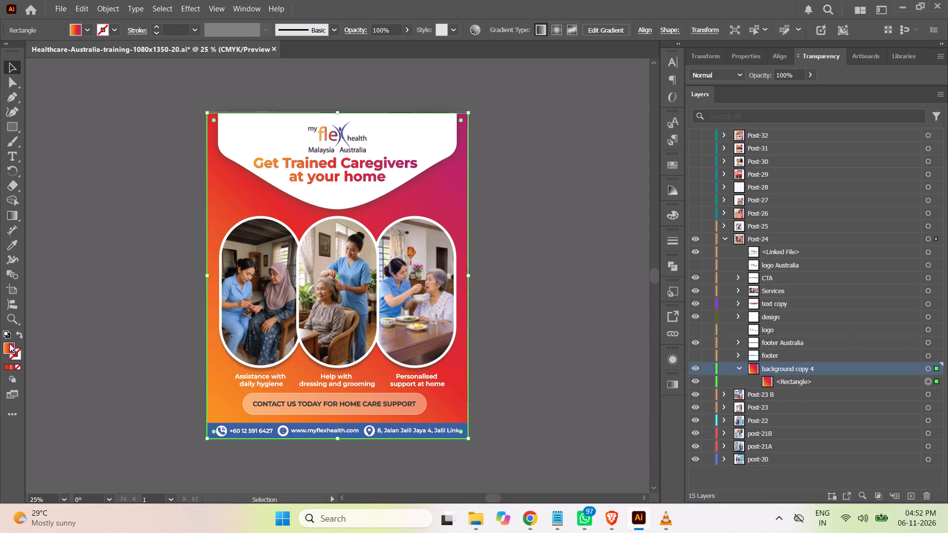
{"action": "left_click_drag", "start_coordinate": [582, 178], "coordinate": [523, 104]}
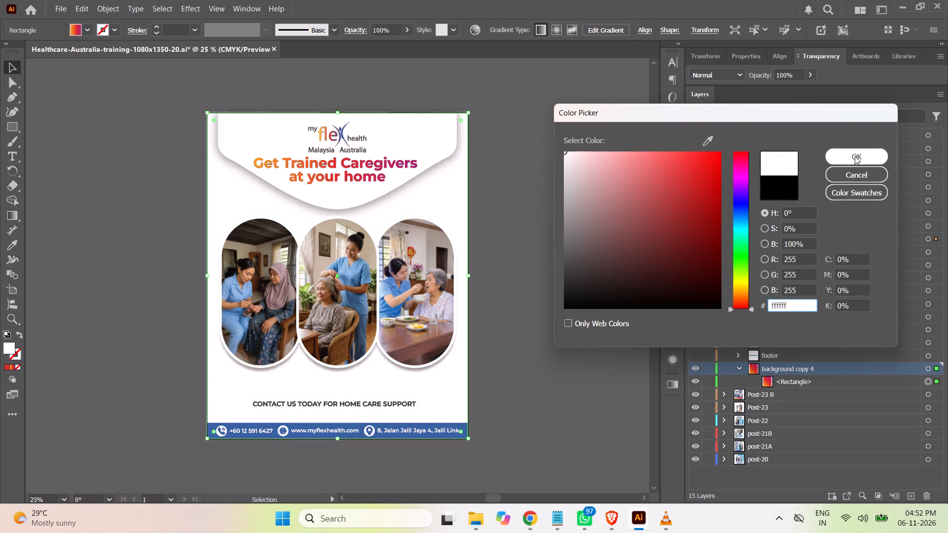
{"action": "left_click", "coordinate": [855, 156]}
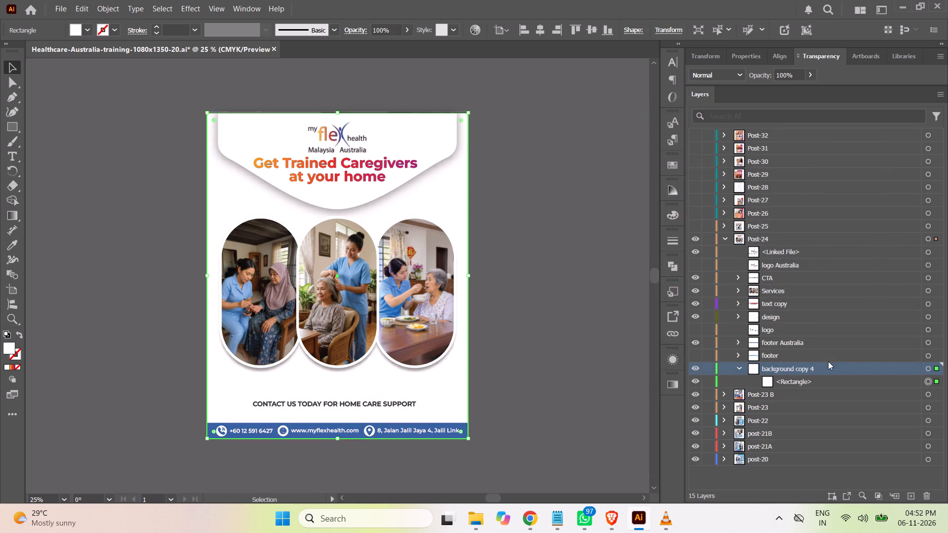
{"action": "left_click", "coordinate": [740, 367]}
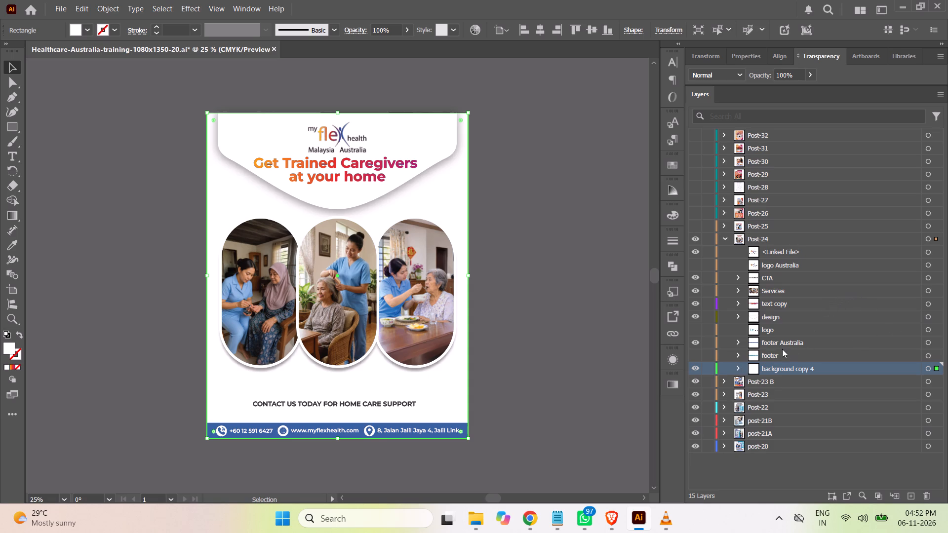
Give the "Personalised support at home" caption in Services a dark grey fill (232323) and the Regular font weight.
{"action": "left_click", "coordinate": [740, 290]}
{"action": "left_click", "coordinate": [919, 306]}
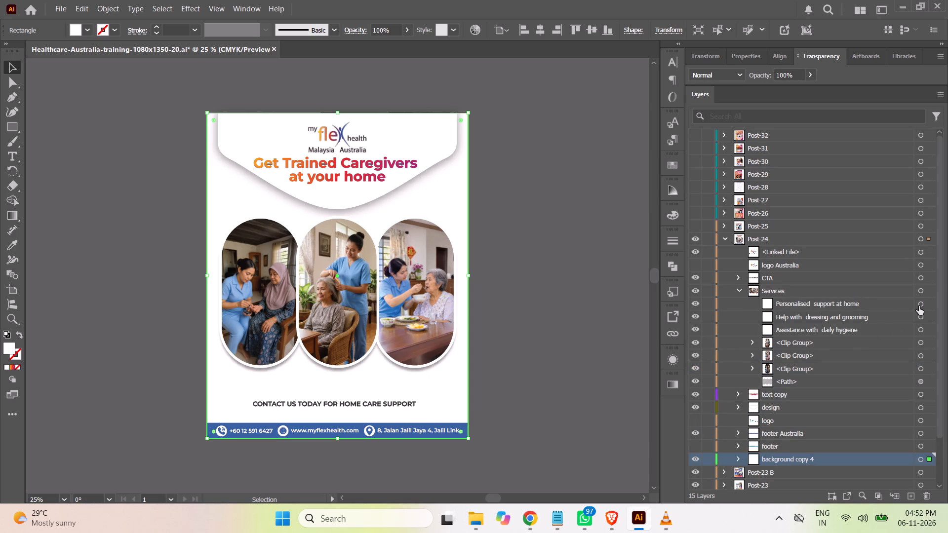
{"action": "double_click", "coordinate": [7, 345]}
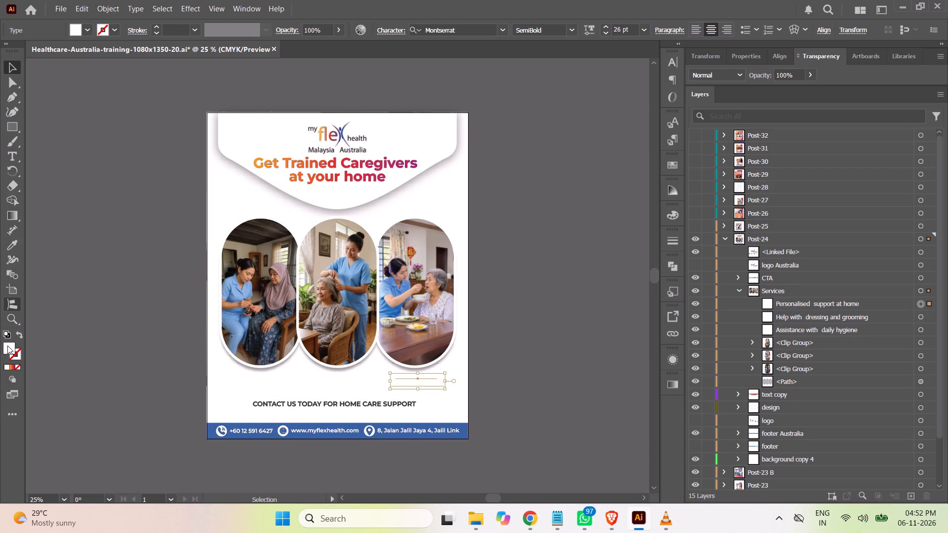
{"action": "left_click_drag", "start_coordinate": [587, 265], "coordinate": [551, 270]}
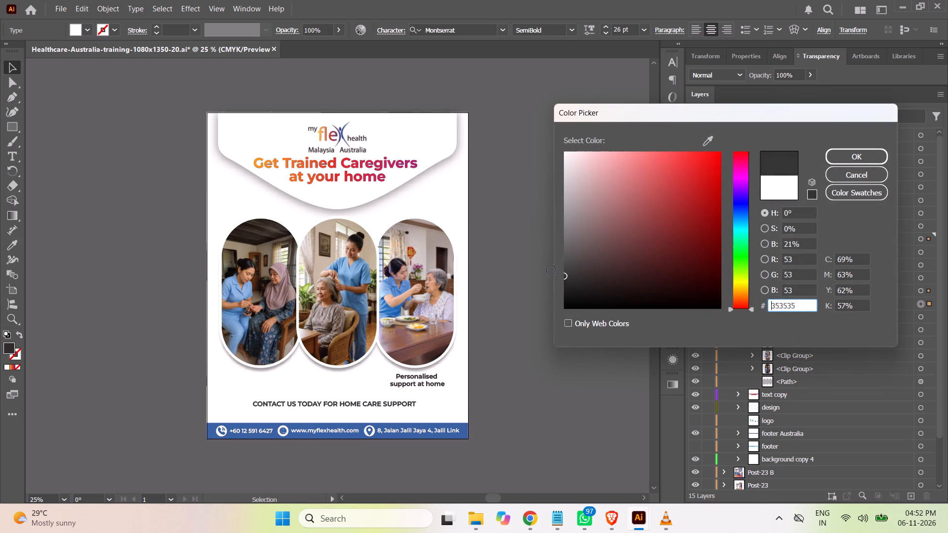
{"action": "left_click_drag", "start_coordinate": [551, 270], "coordinate": [534, 208]}
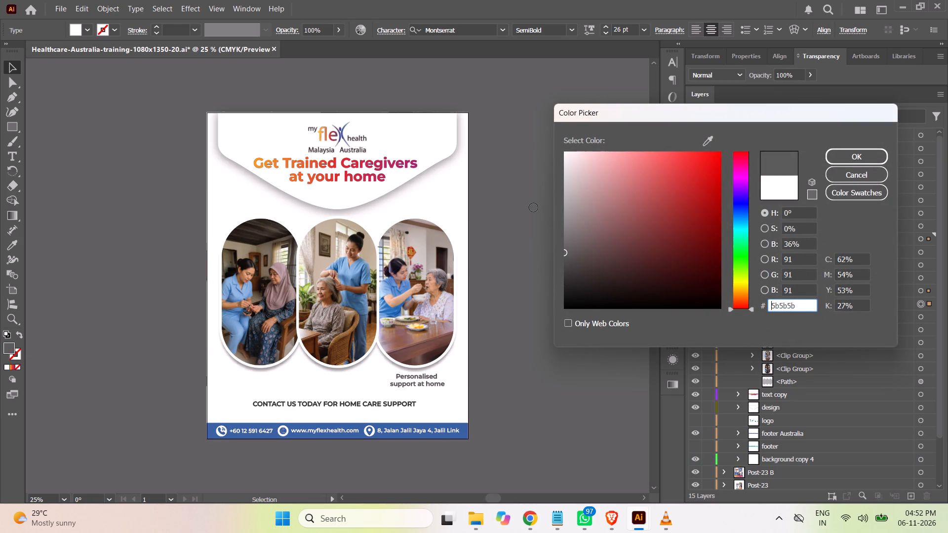
{"action": "left_click_drag", "start_coordinate": [534, 208], "coordinate": [532, 220]}
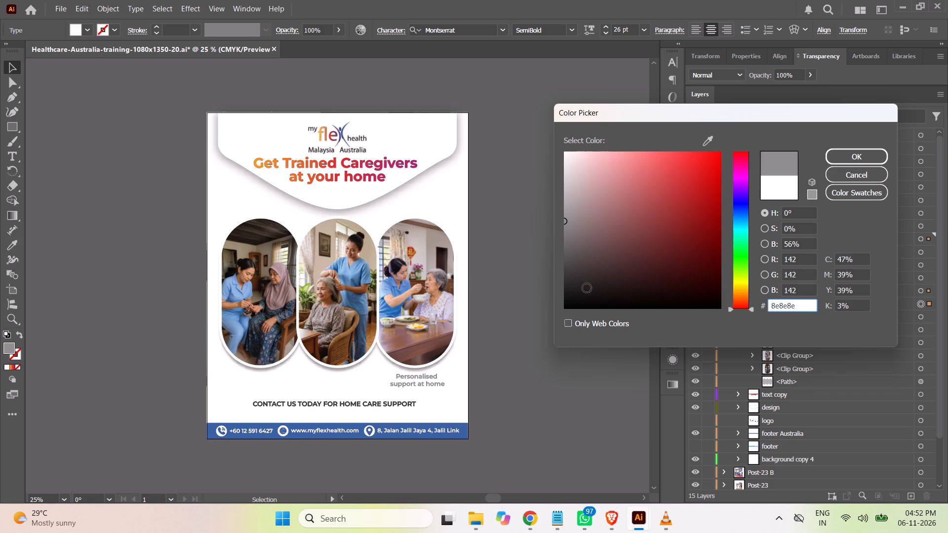
{"action": "left_click_drag", "start_coordinate": [572, 281], "coordinate": [542, 286]}
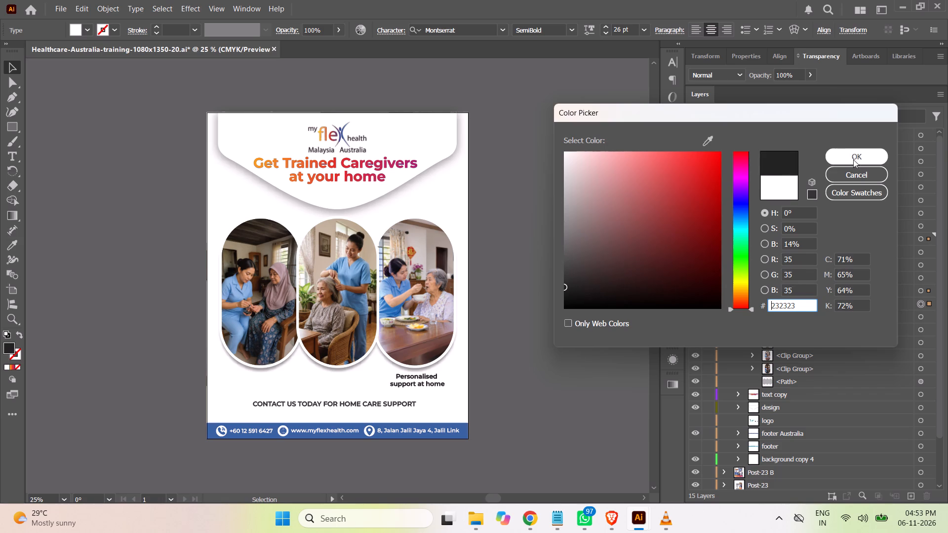
{"action": "left_click", "coordinate": [854, 160]}
{"action": "left_click", "coordinate": [569, 31]}
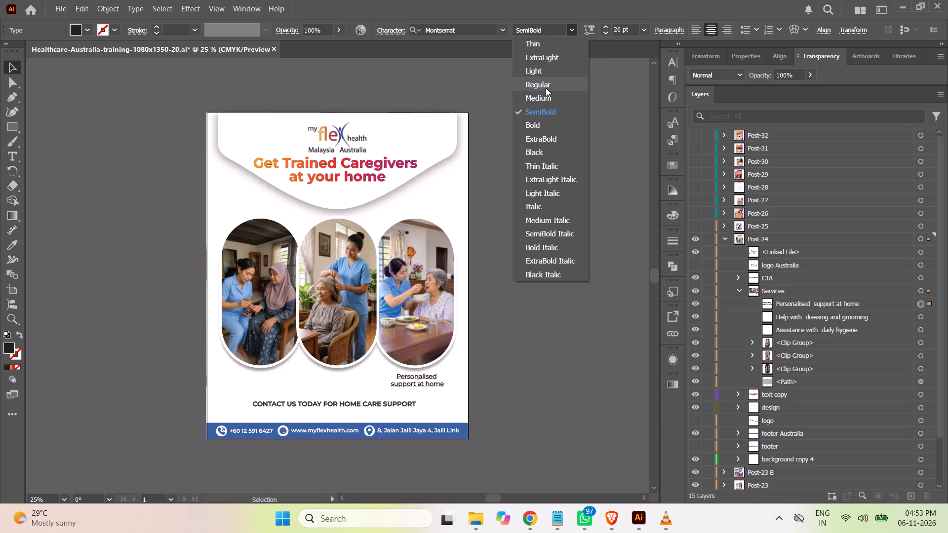
{"action": "left_click", "coordinate": [546, 88]}
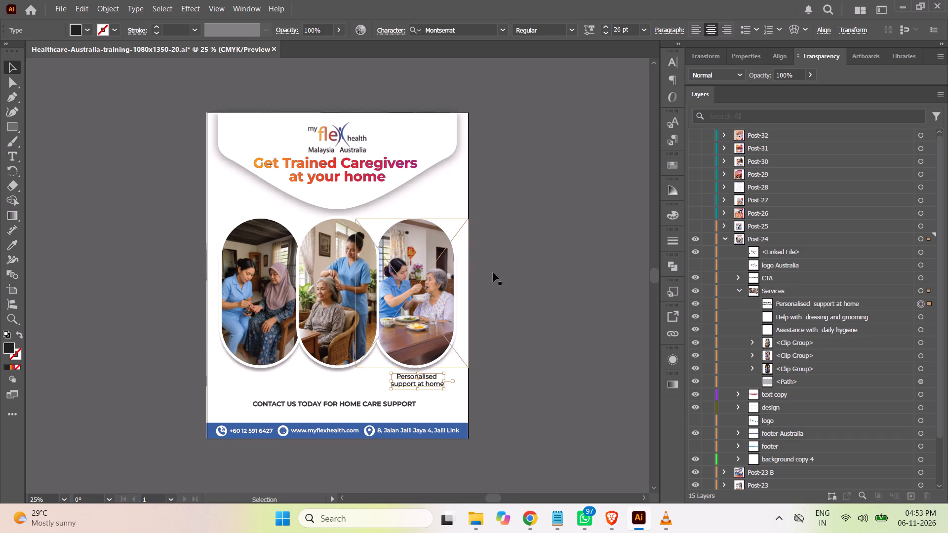
Lighten the "Personalised support at home" caption's fill to 444444 and copy that hex code.
{"action": "double_click", "coordinate": [9, 346]}
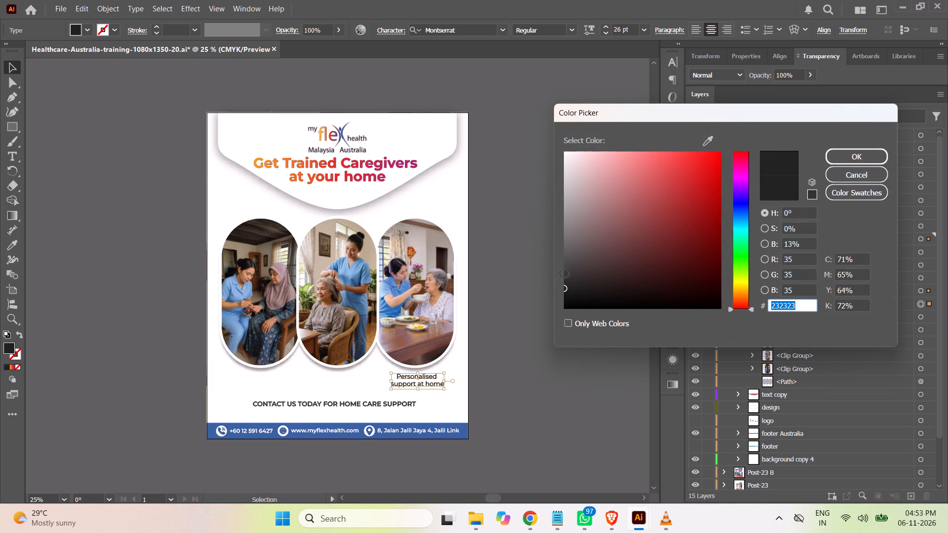
{"action": "left_click_drag", "start_coordinate": [568, 273], "coordinate": [554, 257]}
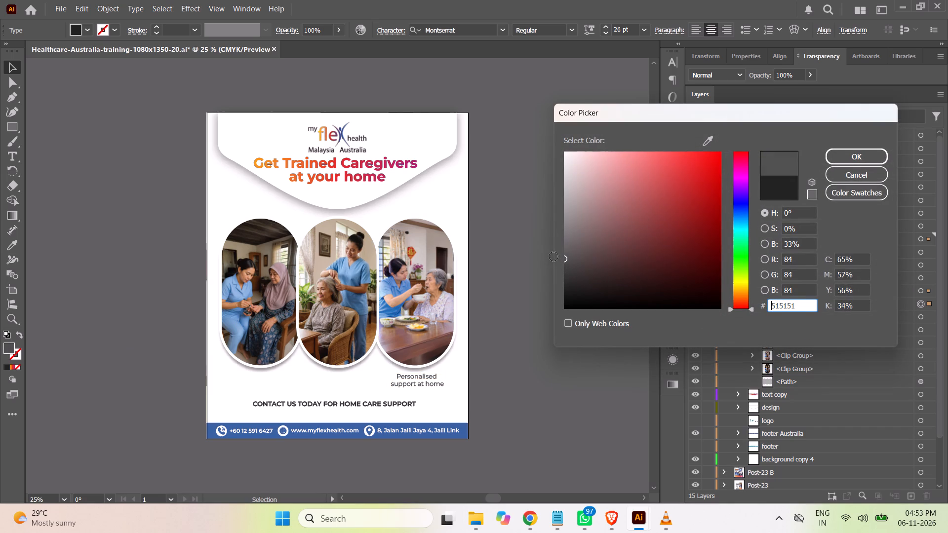
{"action": "left_click_drag", "start_coordinate": [554, 257], "coordinate": [553, 266]}
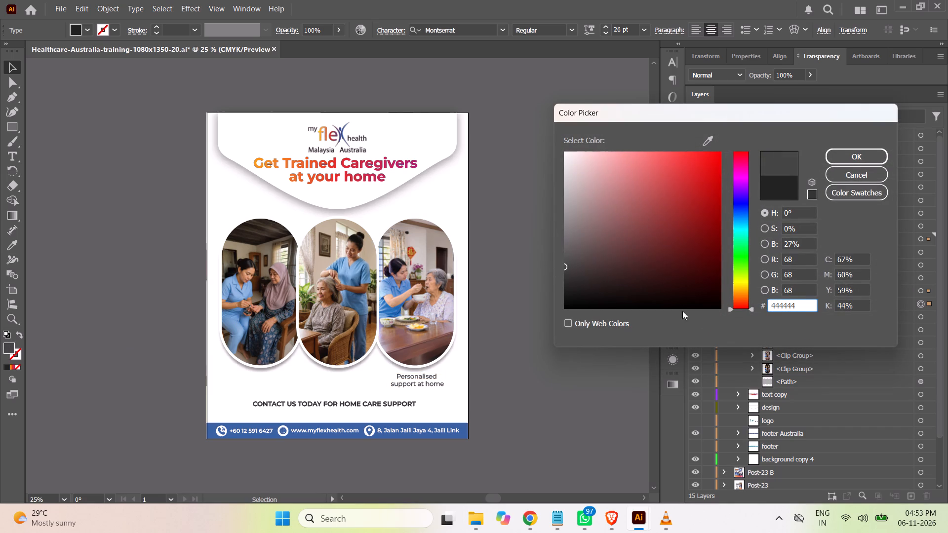
{"action": "triple_click", "coordinate": [784, 308]}
{"action": "key", "text": "ctrl+c"}
{"action": "left_click", "coordinate": [857, 158]}
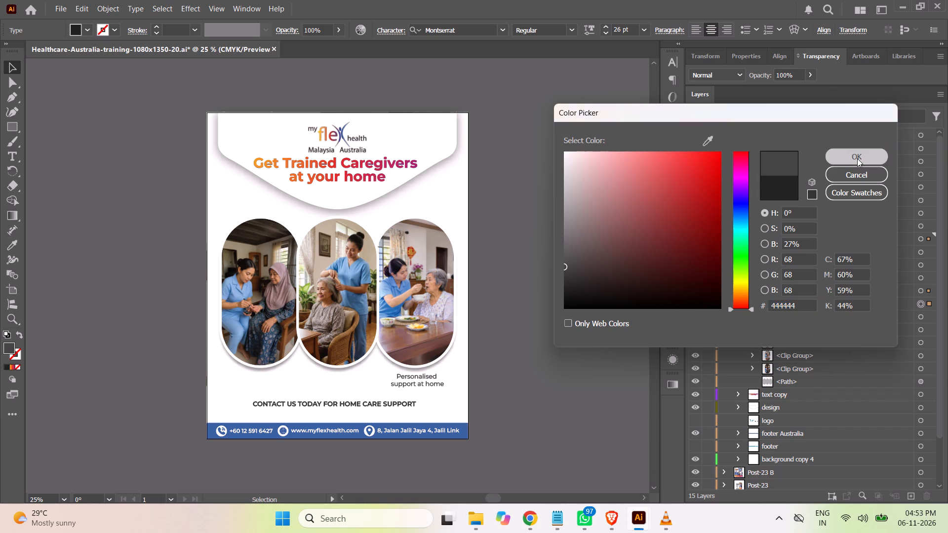
Set the "Help with dressing and grooming" and "Assistance with daily hygiene" captions to Regular weight with fill 444444, and deselect them.
{"action": "left_click", "coordinate": [920, 317]}
{"action": "left_click", "coordinate": [920, 329], "text": "shift"}
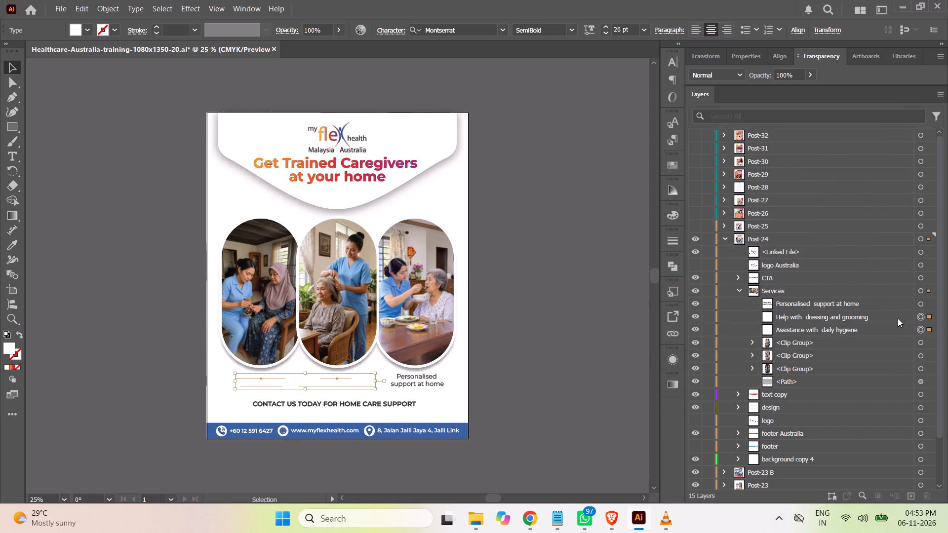
{"action": "left_click", "coordinate": [898, 318]}
{"action": "left_click", "coordinate": [890, 333], "text": "shift"}
{"action": "left_click", "coordinate": [572, 31]}
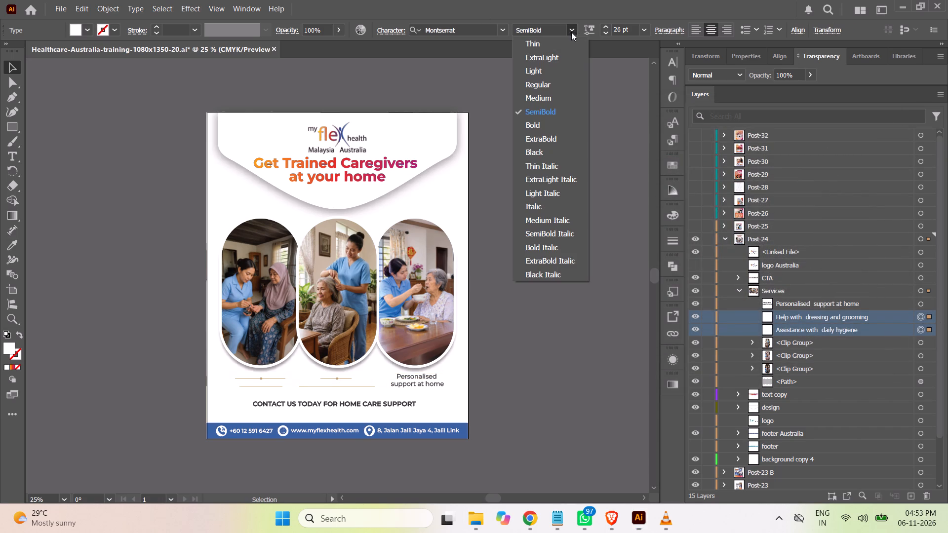
{"action": "left_click", "coordinate": [550, 87]}
{"action": "double_click", "coordinate": [5, 347]}
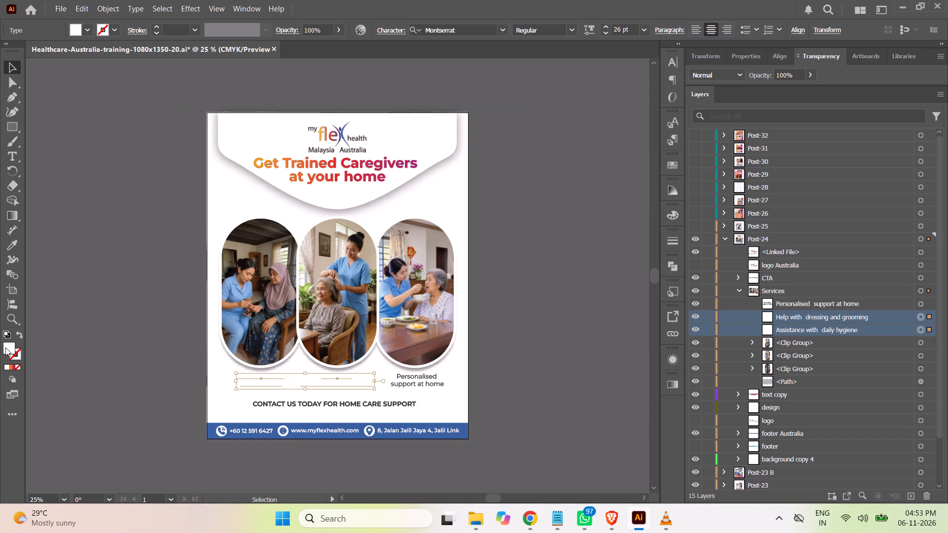
{"action": "key", "text": "ctrl+v"}
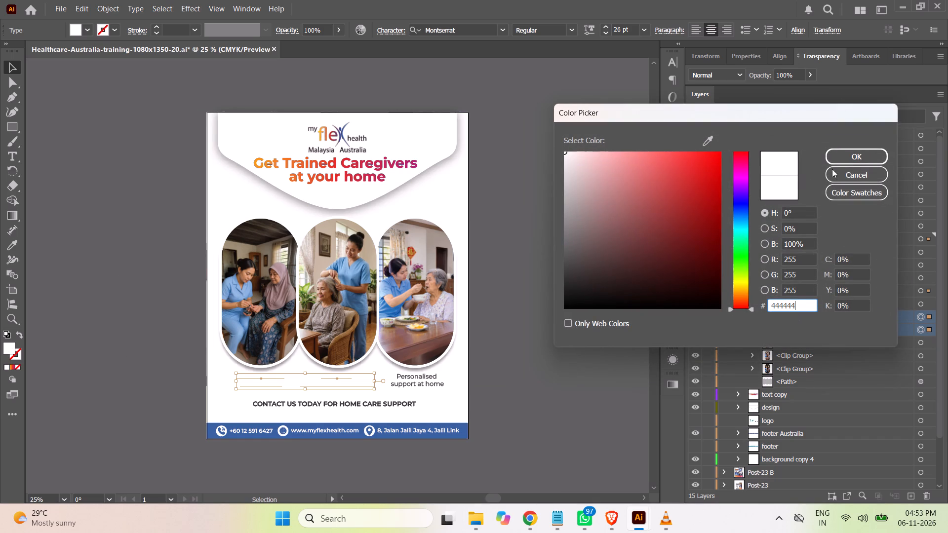
{"action": "left_click", "coordinate": [846, 154]}
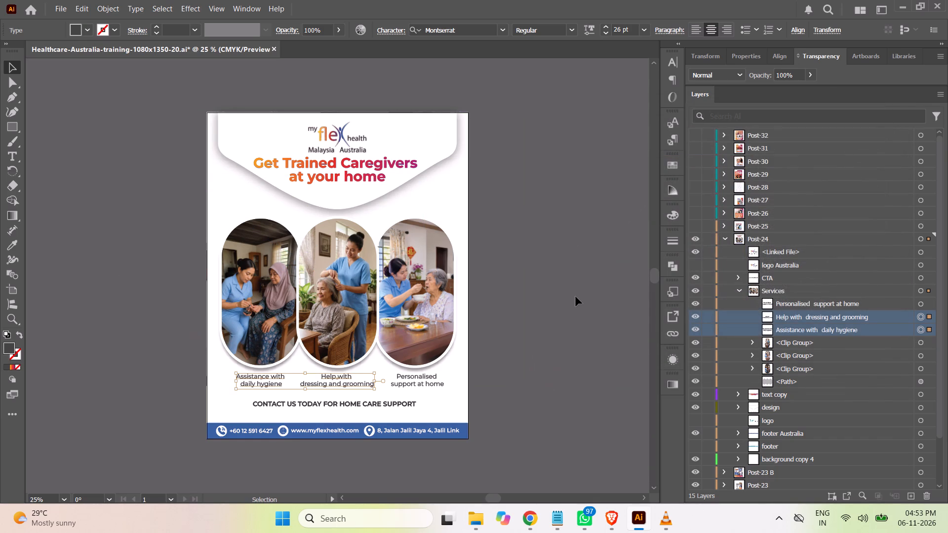
{"action": "left_click", "coordinate": [566, 291]}
{"action": "left_click", "coordinate": [736, 290]}
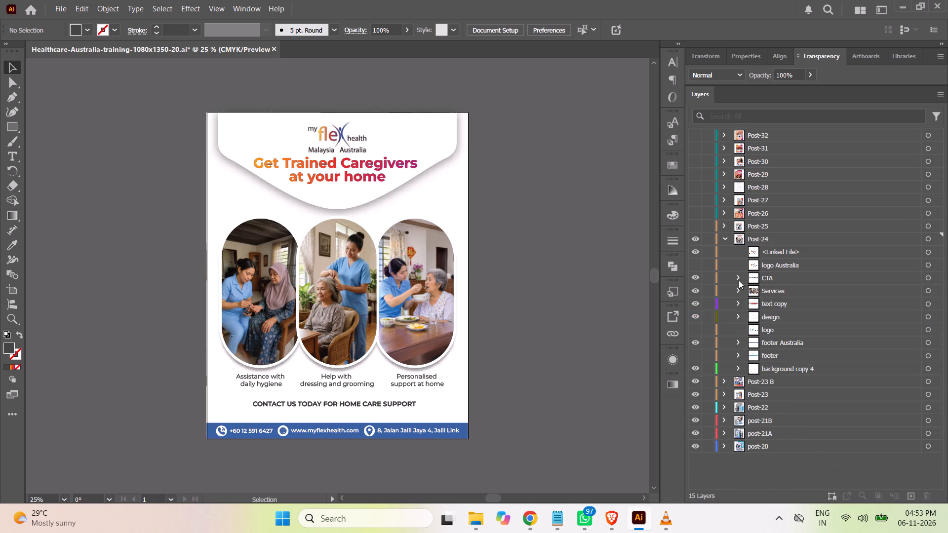
Fill the rounded rectangle in Post-24's CTA group with the linear orange-red-magenta gradient.
{"action": "left_click", "coordinate": [737, 279]}
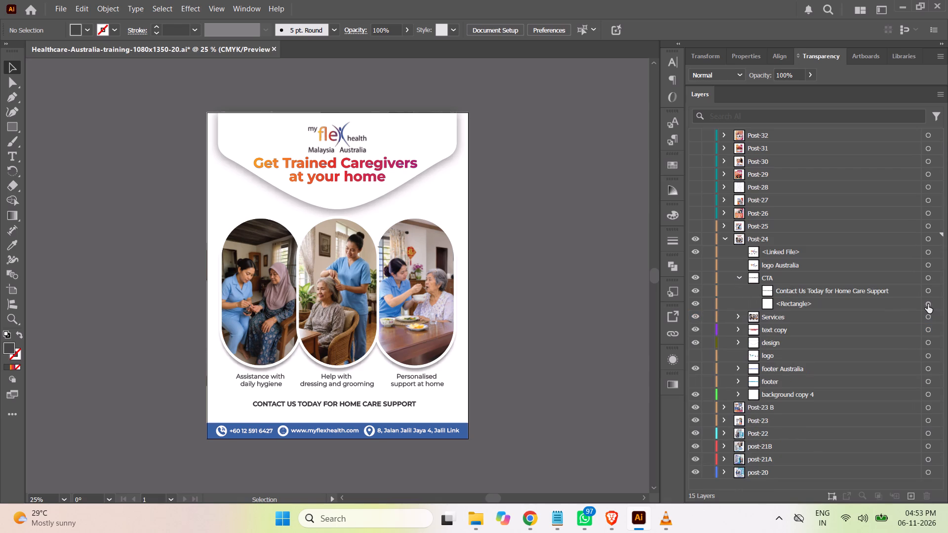
{"action": "left_click", "coordinate": [927, 304]}
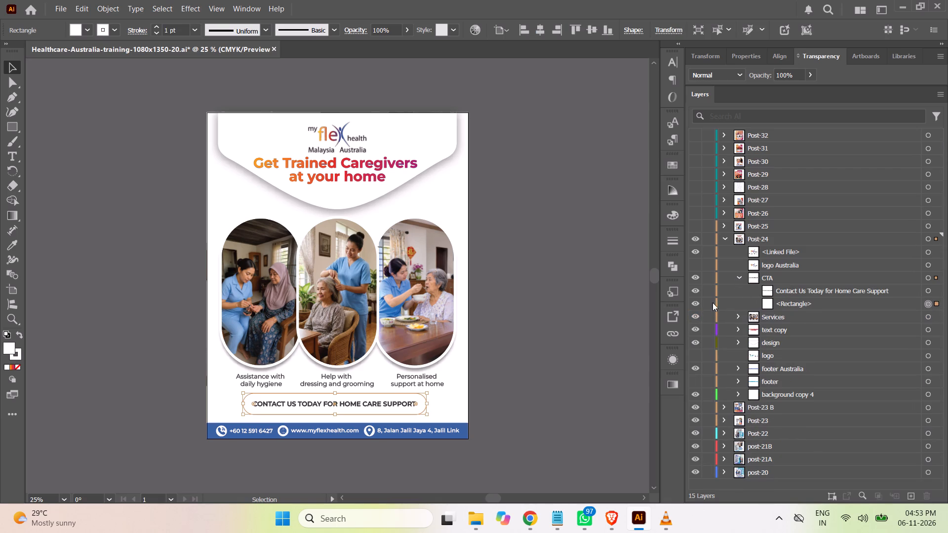
{"action": "left_click", "coordinate": [675, 357]}
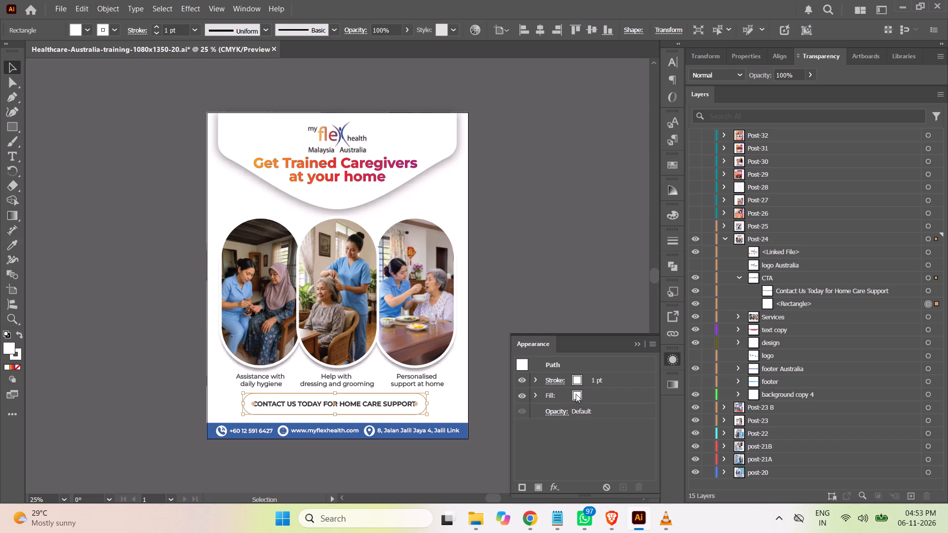
{"action": "left_click", "coordinate": [578, 395]}
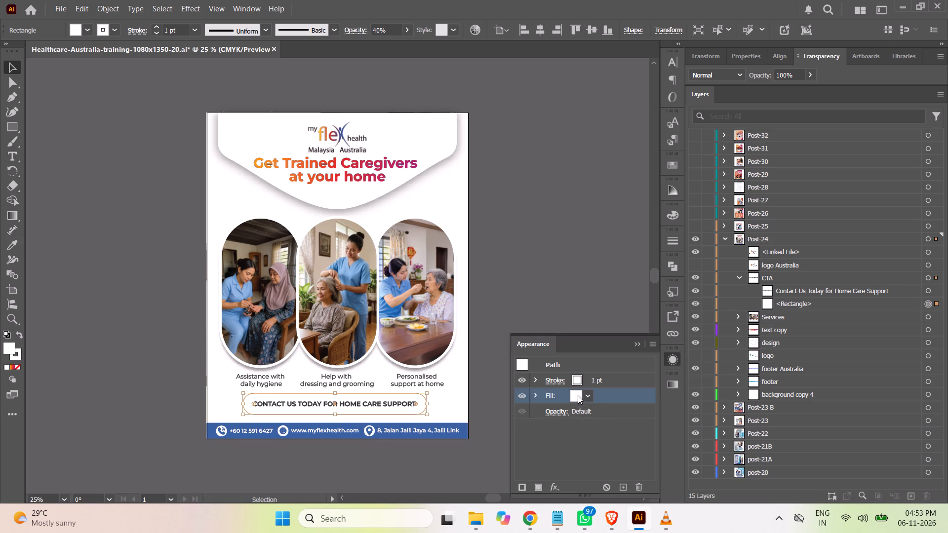
{"action": "left_click", "coordinate": [535, 395]}
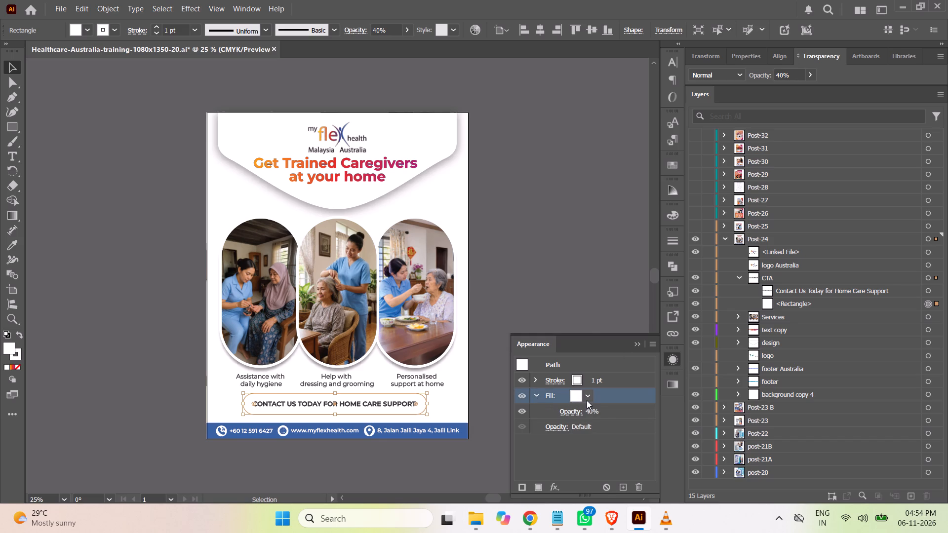
{"action": "left_click", "coordinate": [588, 399]}
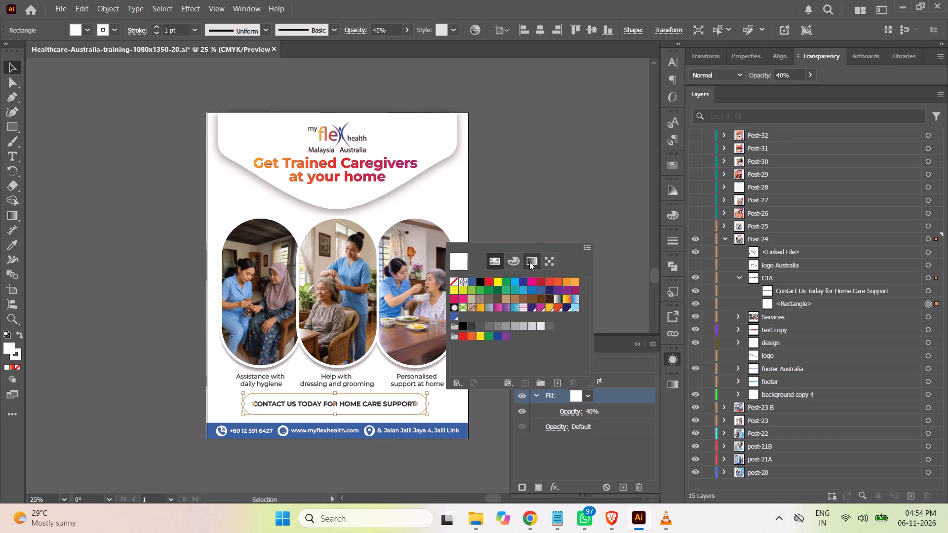
{"action": "left_click", "coordinate": [529, 262]}
{"action": "left_click", "coordinate": [520, 341]}
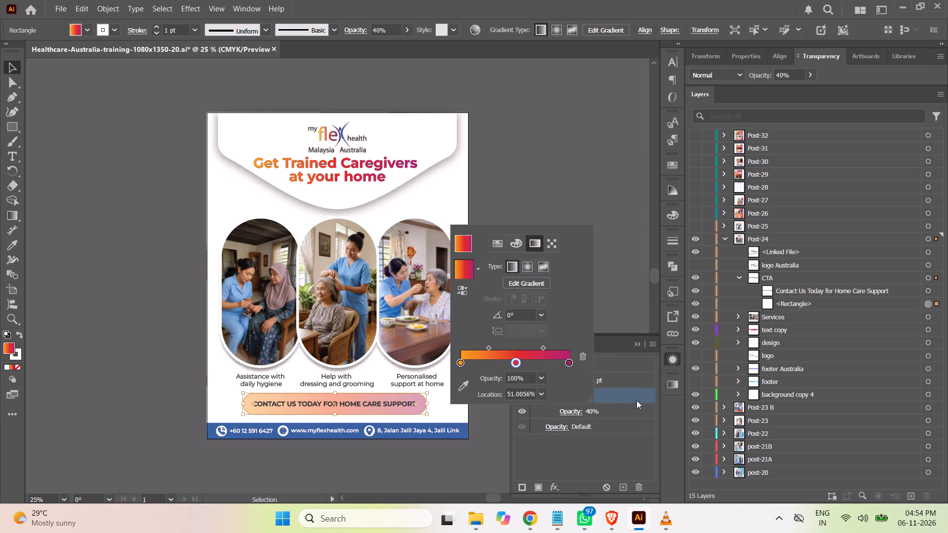
{"action": "left_click", "coordinate": [619, 343]}
Set the CTA rectangle's fill opacity to 100% and deselect it.
{"action": "left_click", "coordinate": [590, 410]}
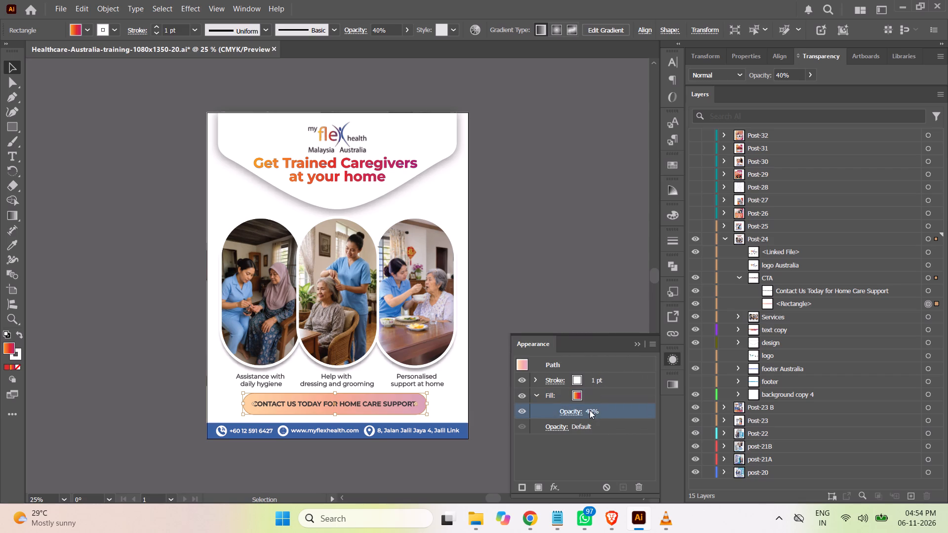
{"action": "left_click", "coordinate": [574, 413]}
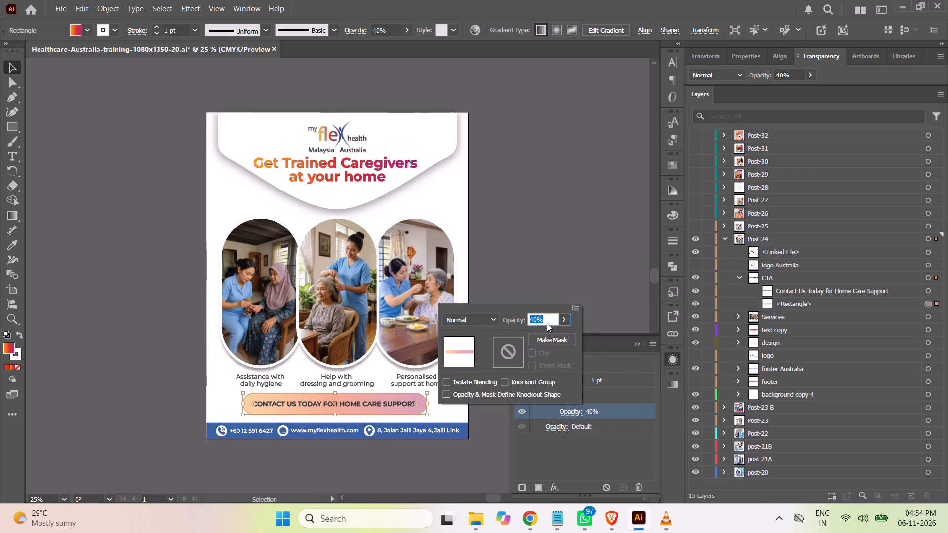
{"action": "type", "text": "100"}
{"action": "key", "text": "Return"}
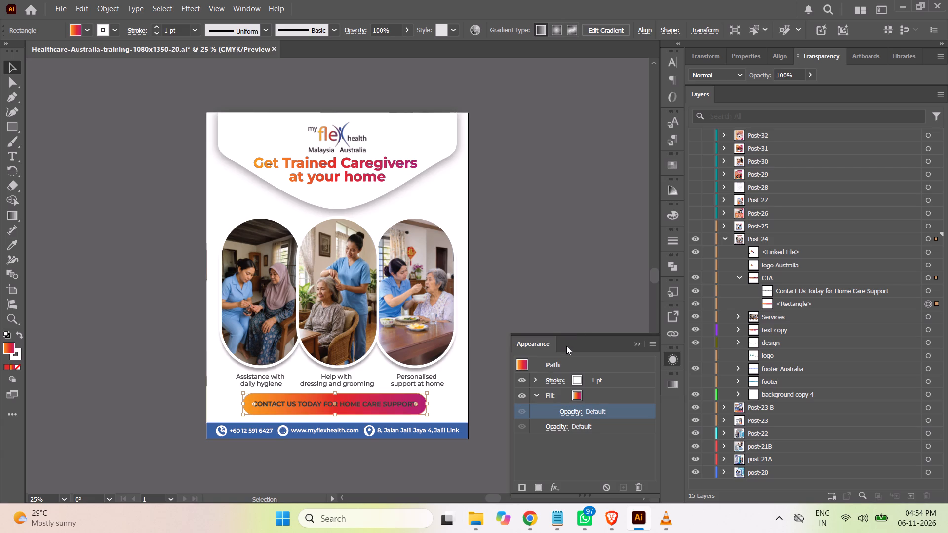
{"action": "left_click", "coordinate": [609, 287]}
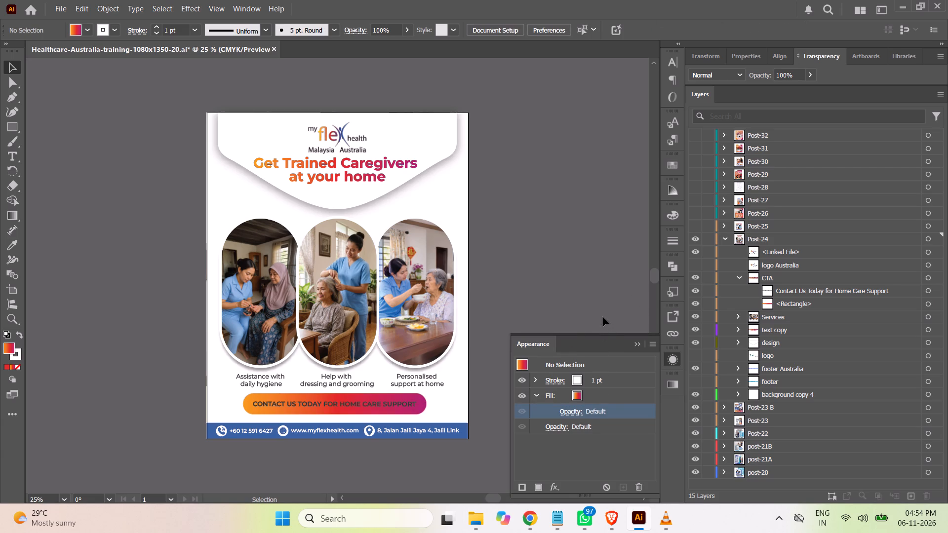
{"action": "left_click", "coordinate": [637, 347]}
Change the "Contact Us Today for Home Care Support" text fill to white (ffffff).
{"action": "left_click", "coordinate": [930, 290]}
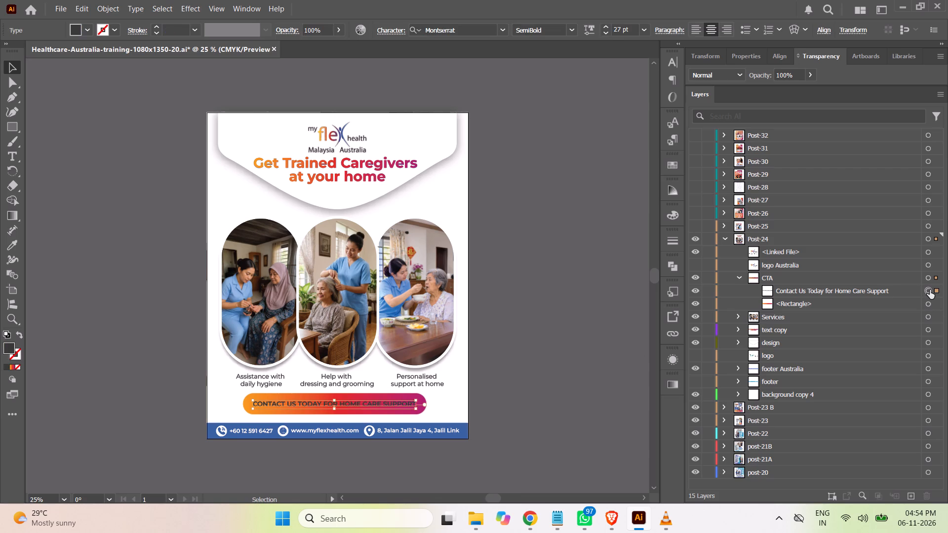
{"action": "double_click", "coordinate": [10, 345]}
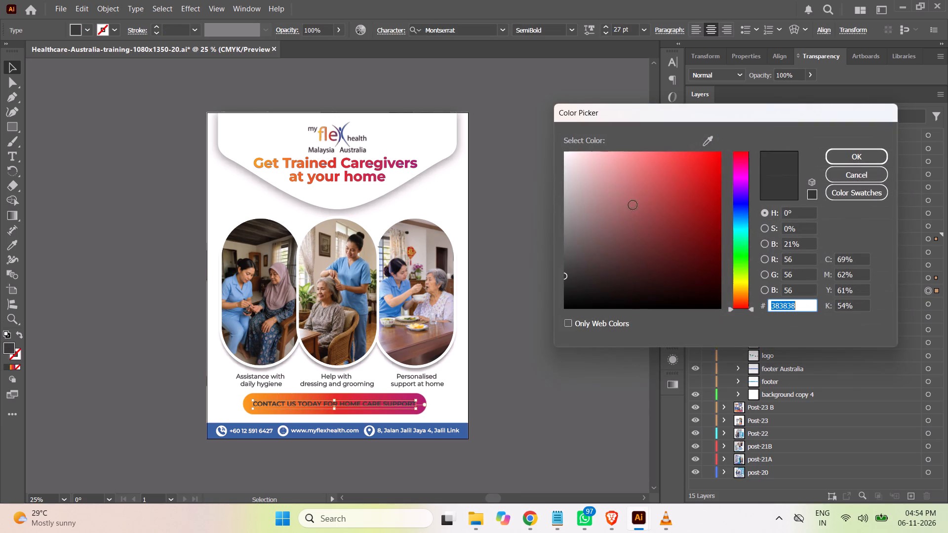
{"action": "left_click_drag", "start_coordinate": [591, 166], "coordinate": [517, 117]}
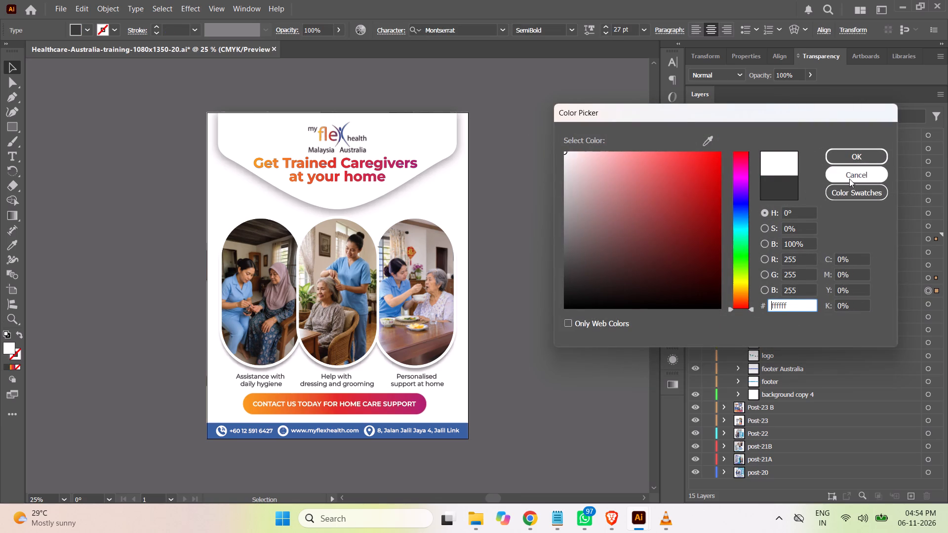
{"action": "left_click", "coordinate": [862, 159]}
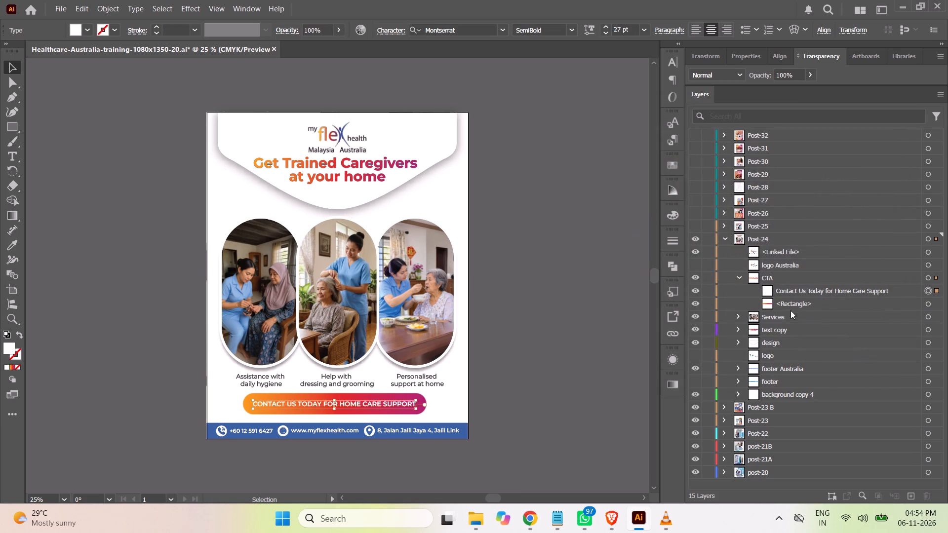
Duplicate the gradient rectangle inside the CTA group.
{"action": "left_click", "coordinate": [823, 304]}
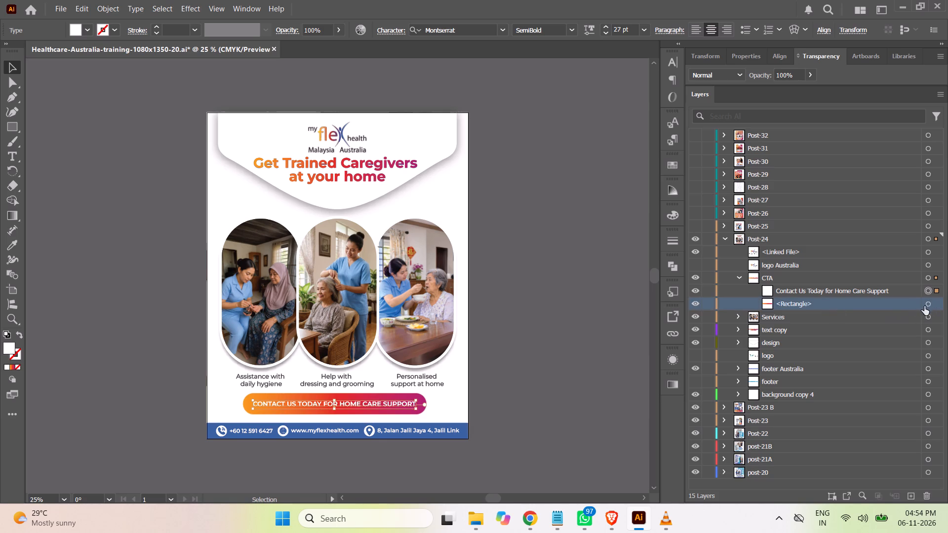
{"action": "left_click_drag", "start_coordinate": [816, 305], "coordinate": [915, 497]}
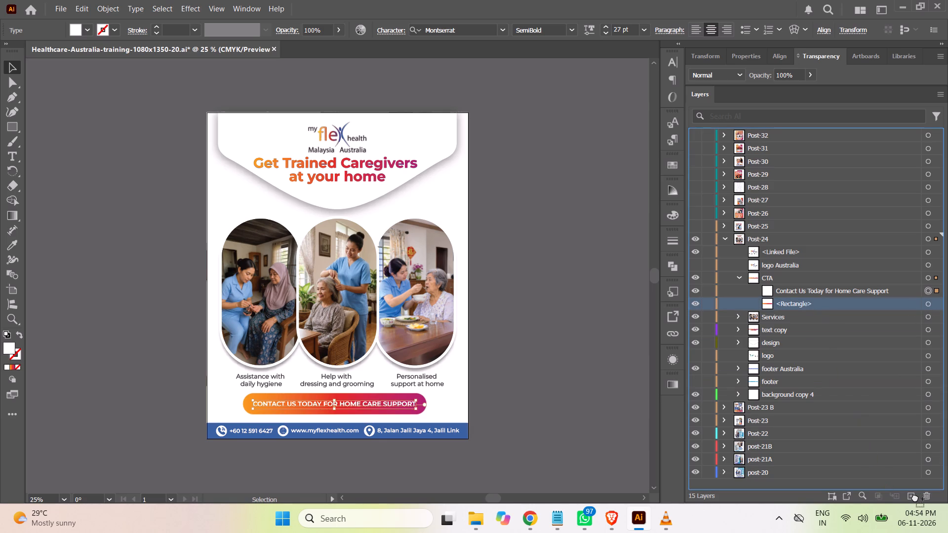
{"action": "left_click_drag", "start_coordinate": [915, 497], "coordinate": [912, 497]}
Select the lower of the two CTA rectangles and set its stroke to None.
{"action": "left_click", "coordinate": [919, 317]}
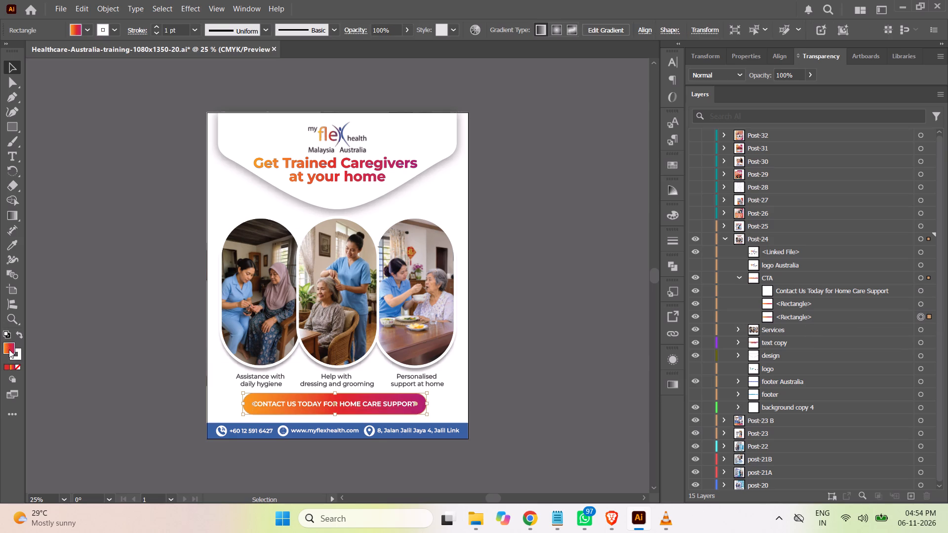
{"action": "left_click", "coordinate": [113, 34]}
{"action": "left_click", "coordinate": [116, 26]}
{"action": "left_click", "coordinate": [114, 29]}
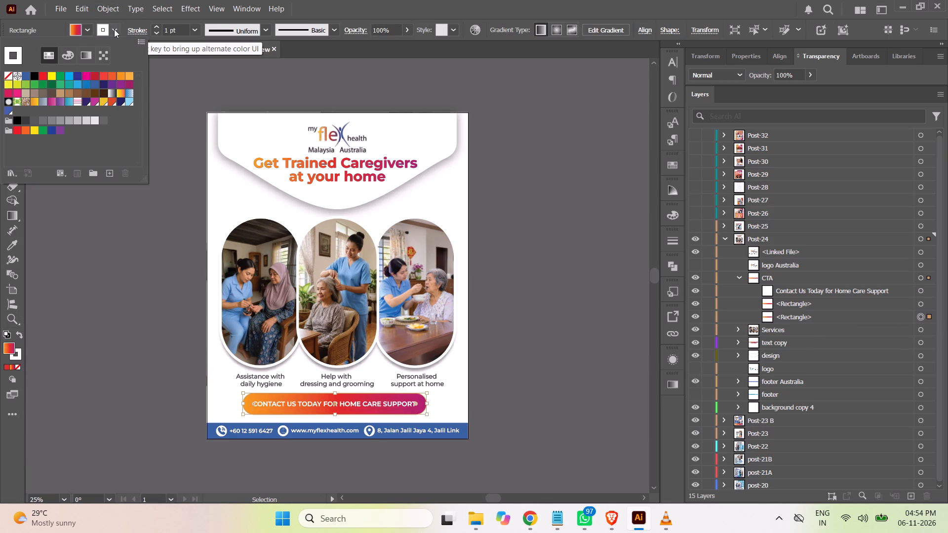
{"action": "left_click", "coordinate": [9, 76]}
Open the fill swatches for the lower CTA rectangle.
{"action": "left_click", "coordinate": [85, 31]}
{"action": "left_click", "coordinate": [85, 31]}
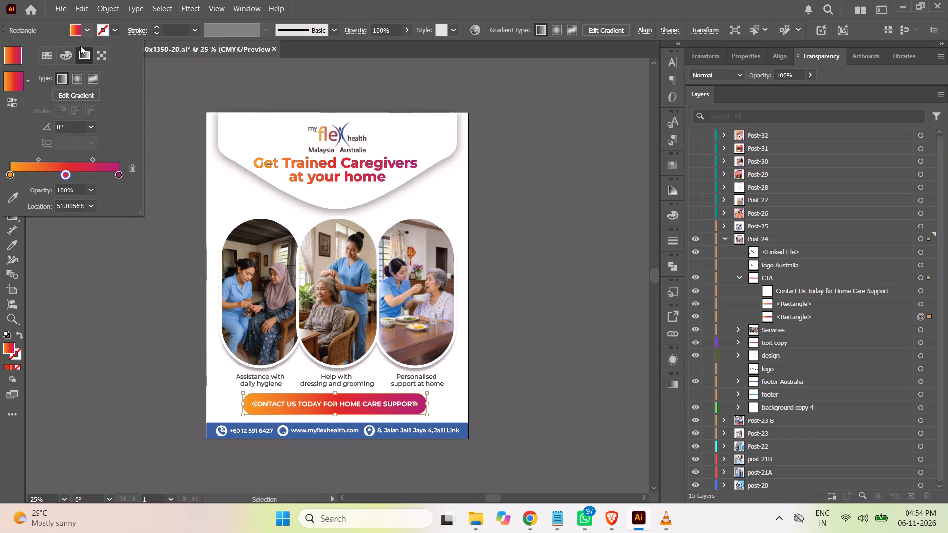
{"action": "left_click", "coordinate": [88, 31]}
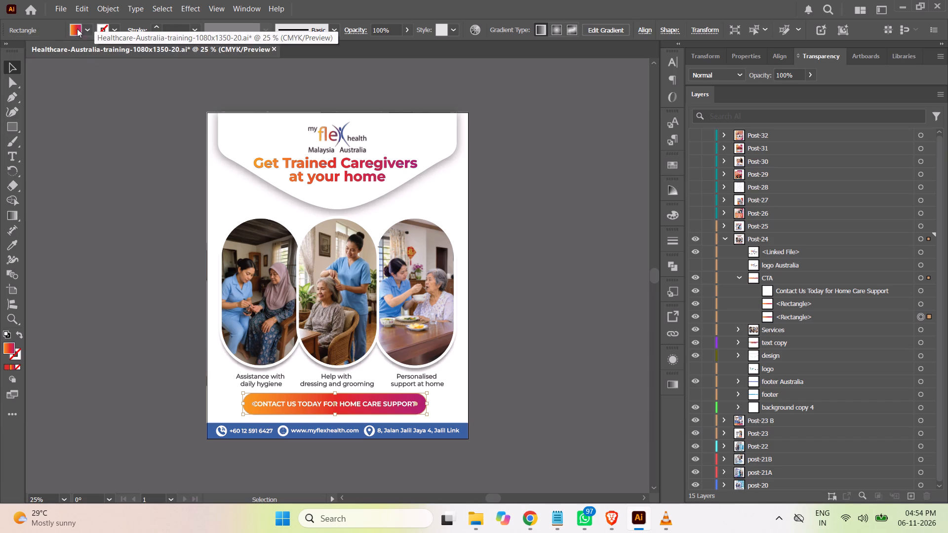
{"action": "left_click", "coordinate": [71, 33]}
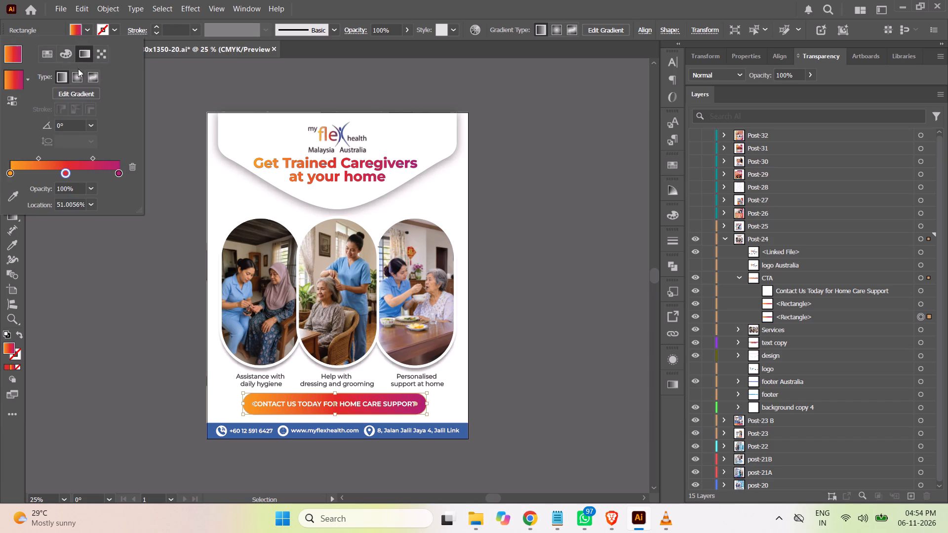
{"action": "left_click", "coordinate": [50, 56]}
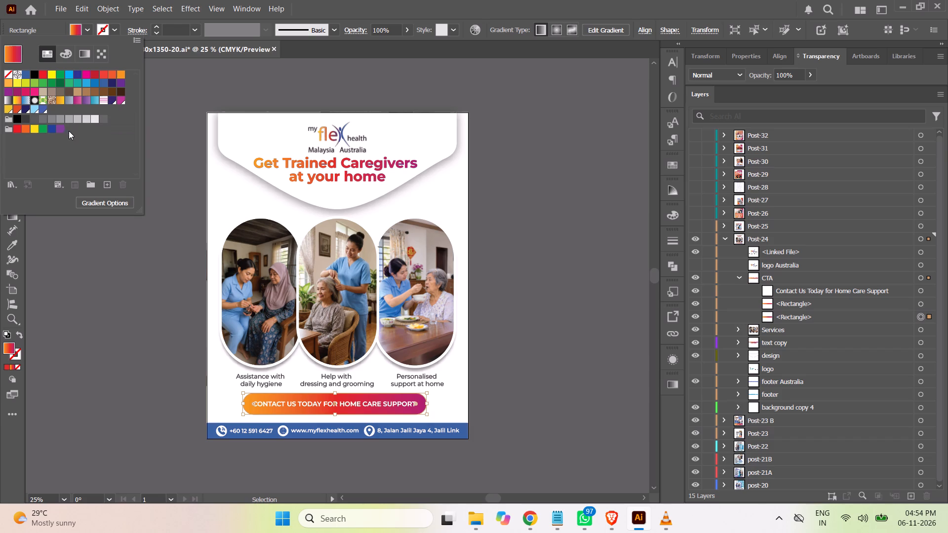
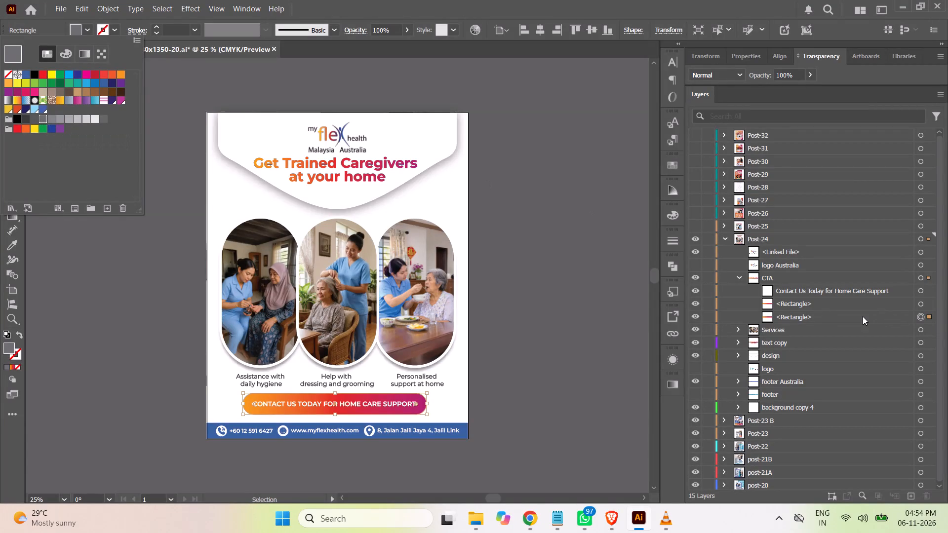
Apply a Gaussian Blur with a radius of about 4.2 pixels to the grey lower CTA rectangle.
{"action": "left_click", "coordinate": [145, 334]}
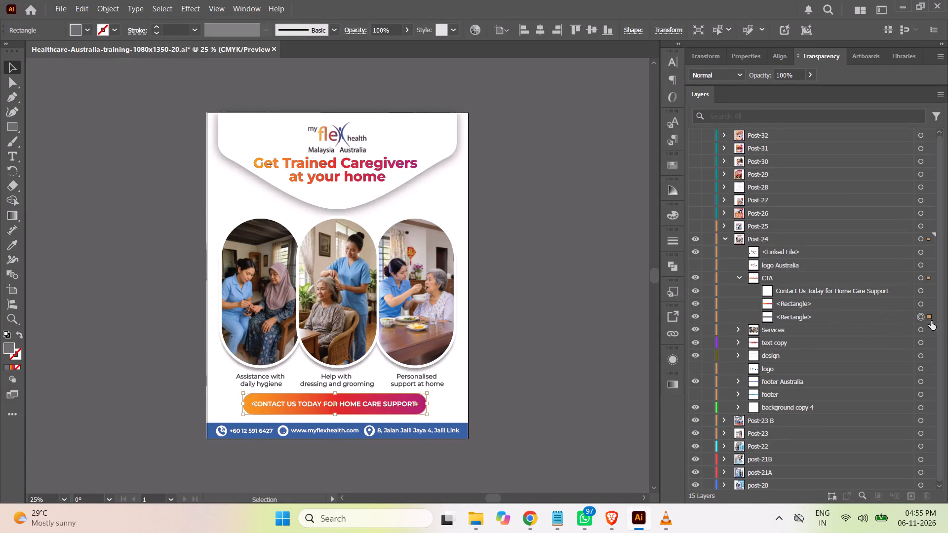
{"action": "left_click", "coordinate": [191, 9]}
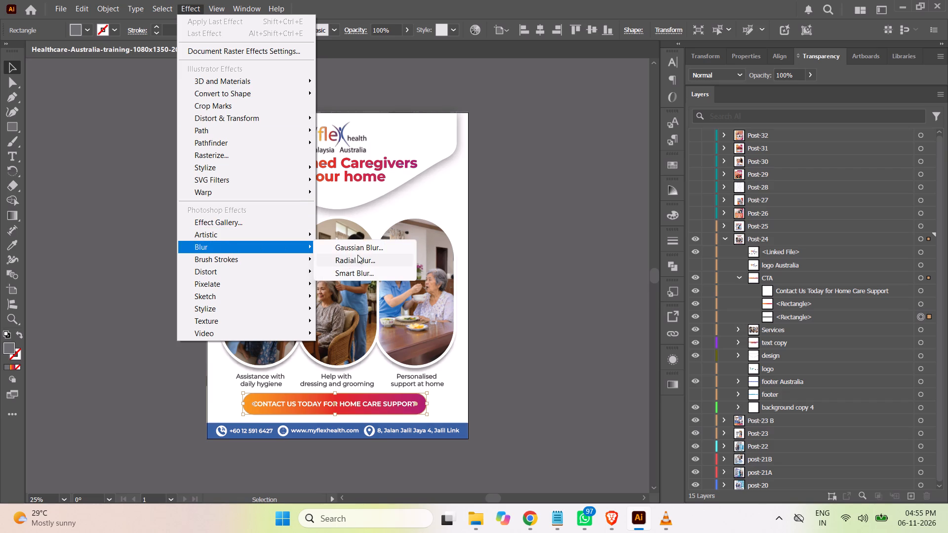
{"action": "left_click", "coordinate": [375, 249]}
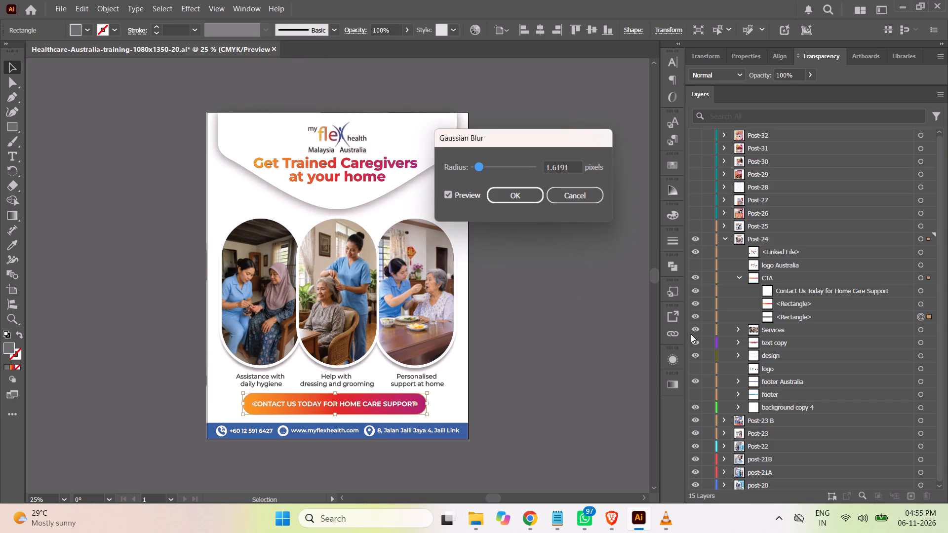
{"action": "left_click", "coordinate": [481, 167]}
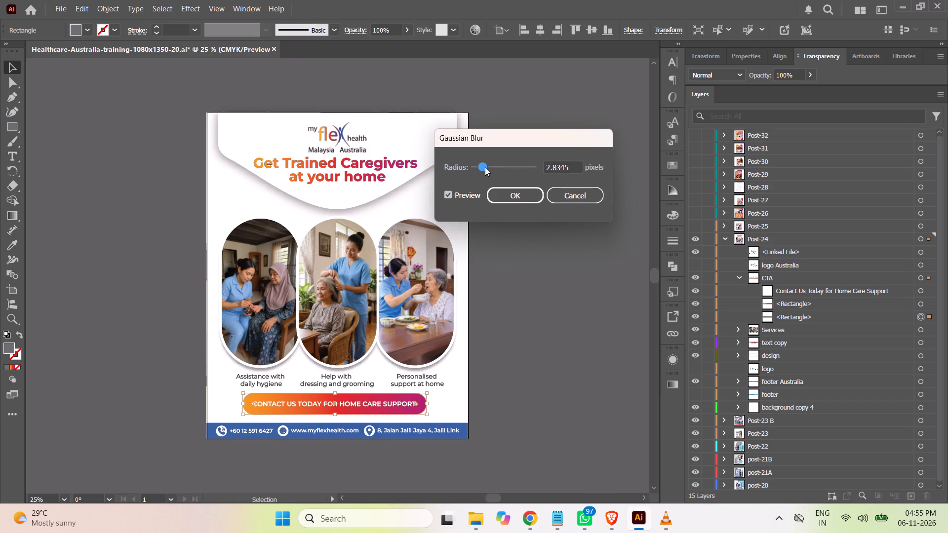
{"action": "left_click", "coordinate": [485, 167]}
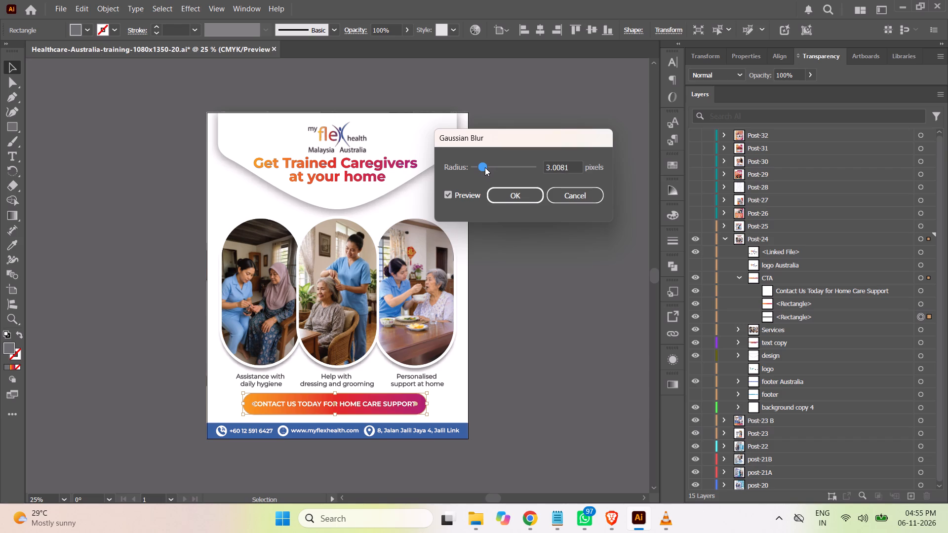
{"action": "left_click", "coordinate": [485, 167]}
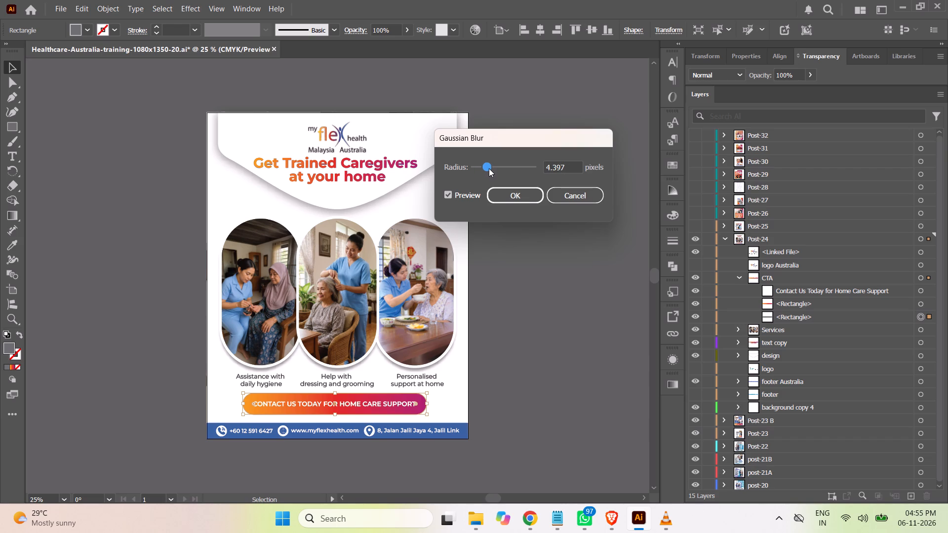
{"action": "left_click", "coordinate": [489, 168]}
{"action": "left_click", "coordinate": [507, 197]}
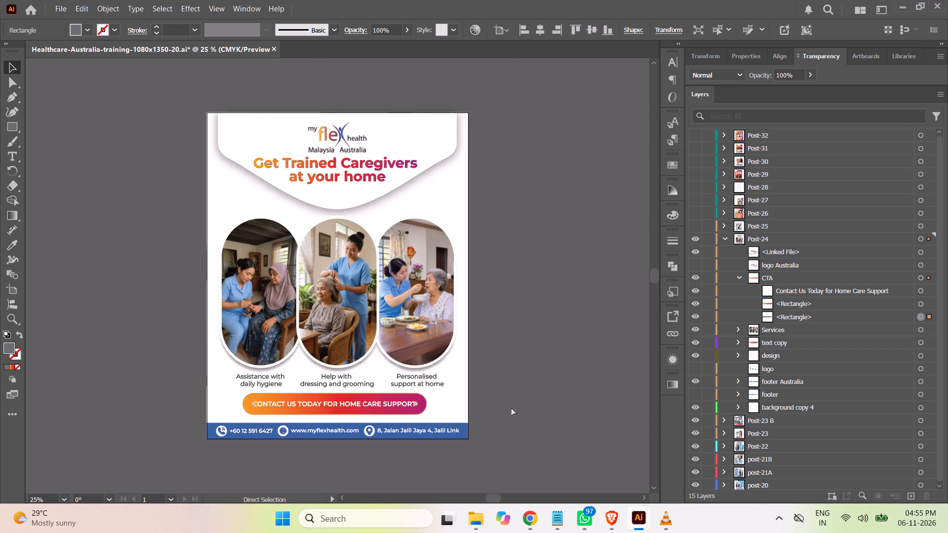
Move the blurred grey CTA rectangle straight down about 5 px to form a shadow below the gradient button.
{"action": "key", "text": "ctrl+equal"}
{"action": "key", "text": "ctrl+equal"}
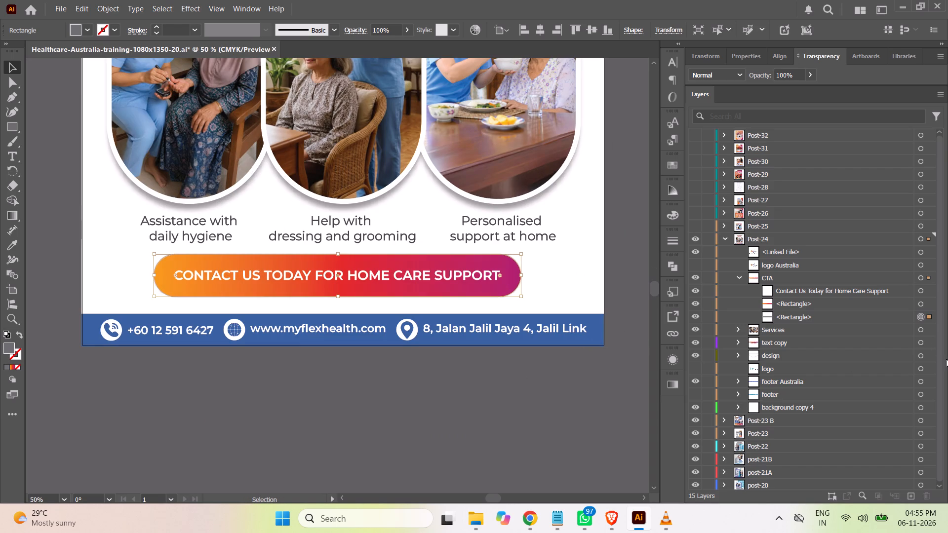
{"action": "left_click", "coordinate": [920, 317]}
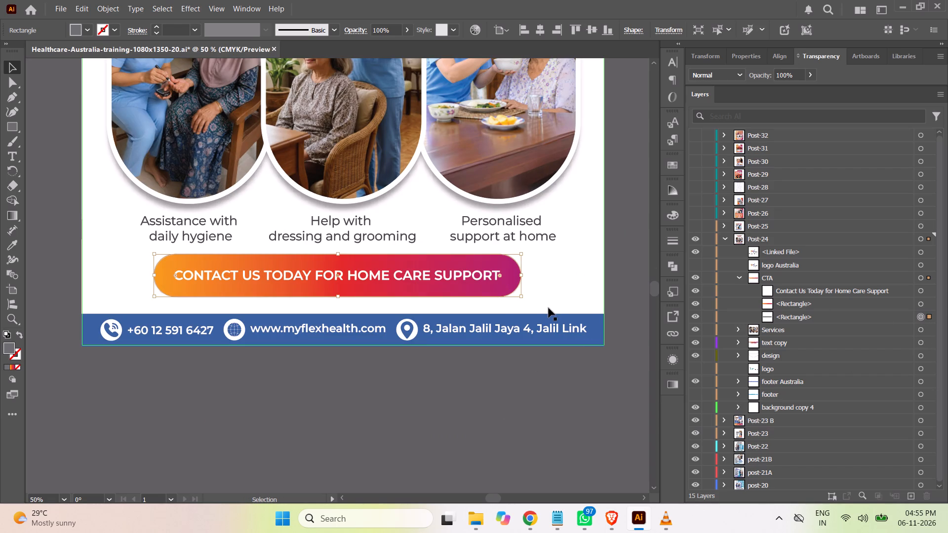
{"action": "left_click", "coordinate": [487, 297]}
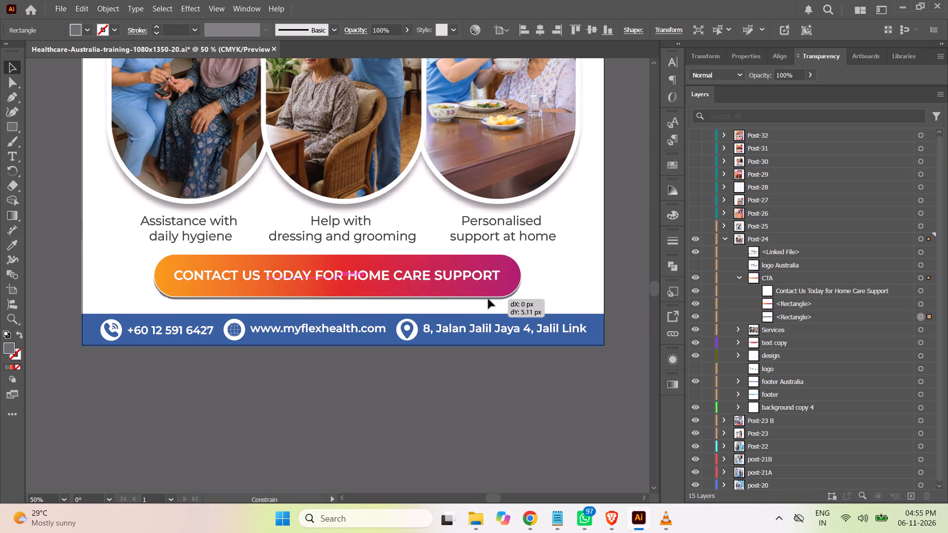
{"action": "left_click", "coordinate": [497, 380]}
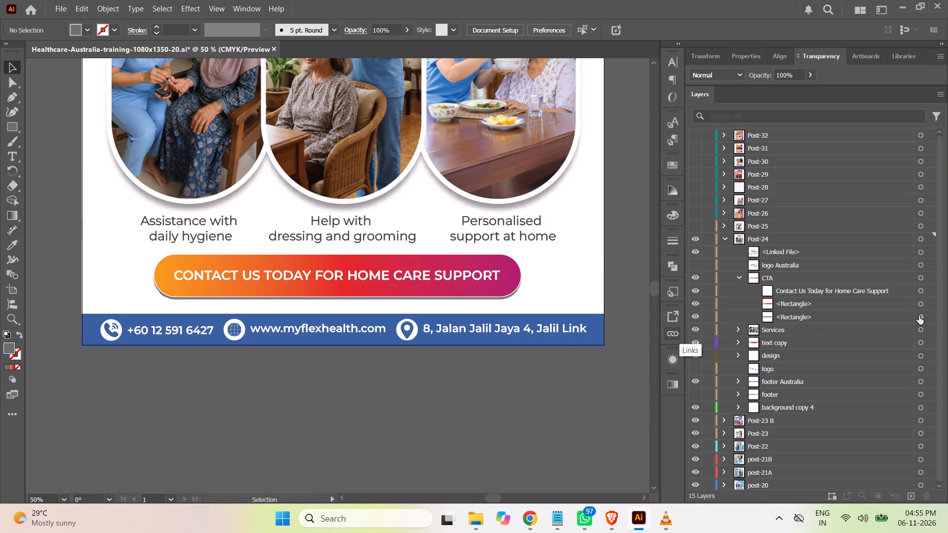
Apply another Gaussian Blur effect of about 7.2 pixels to the grey shadow rectangle in the CTA group.
{"action": "key", "text": "z"}
{"action": "left_click_drag", "start_coordinate": [503, 271], "coordinate": [539, 311]}
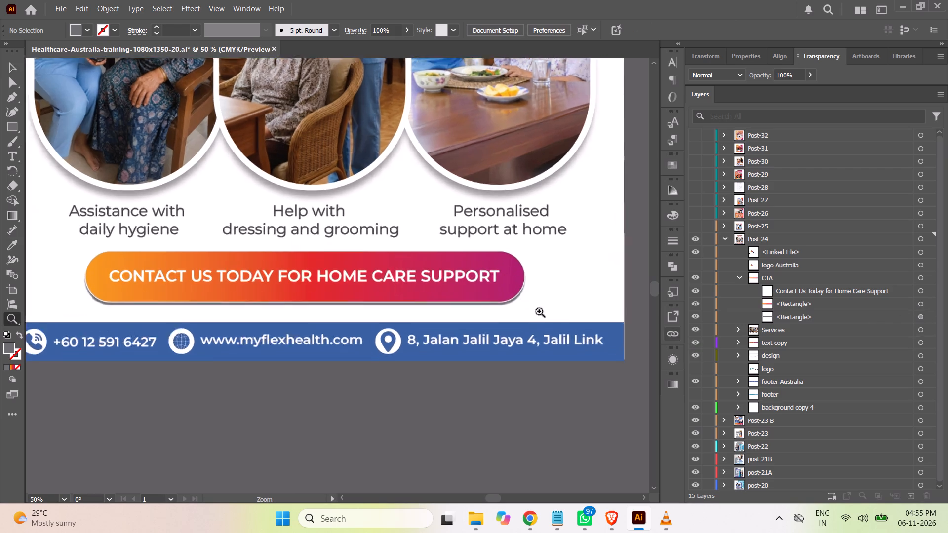
{"action": "left_click_drag", "start_coordinate": [539, 311], "coordinate": [753, 532]}
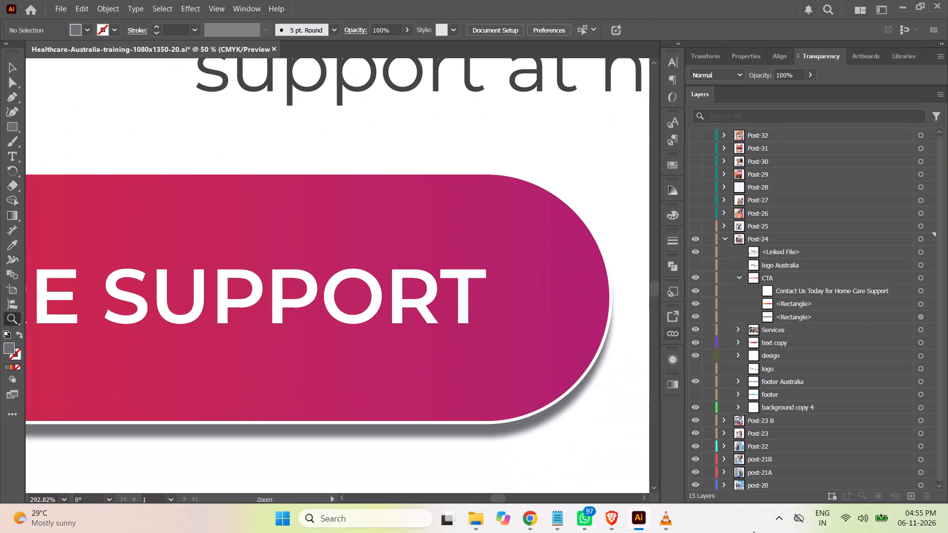
{"action": "left_click_drag", "start_coordinate": [753, 532], "coordinate": [508, 398]}
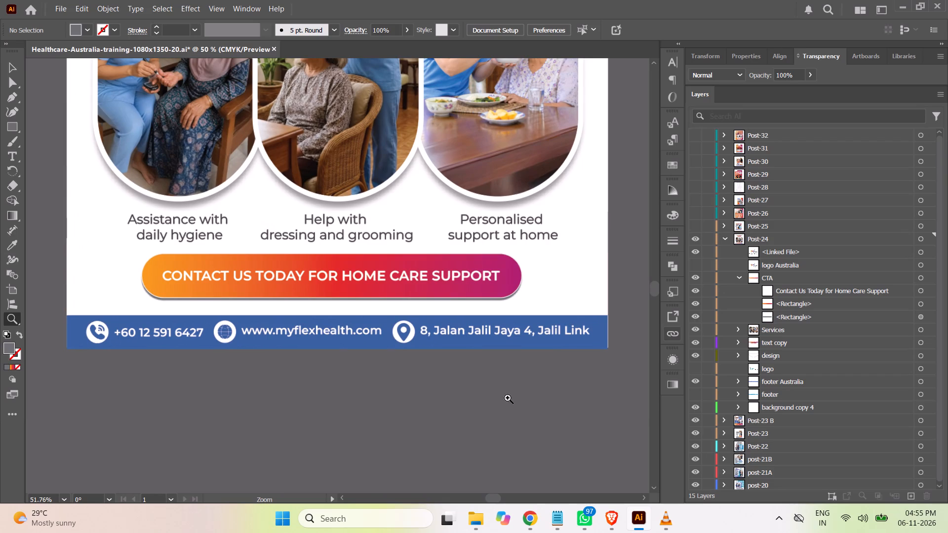
{"action": "left_click_drag", "start_coordinate": [508, 398], "coordinate": [504, 392]}
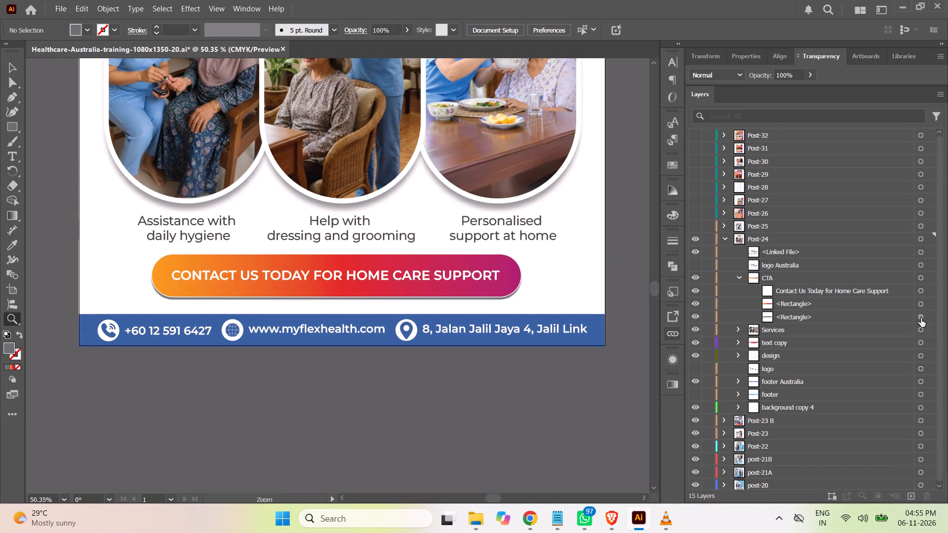
{"action": "left_click", "coordinate": [920, 317]}
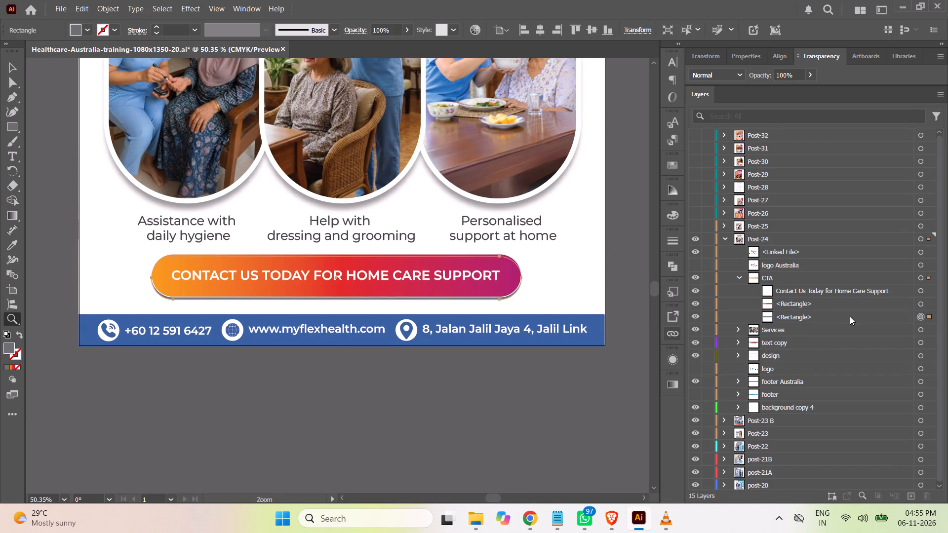
{"action": "left_click", "coordinate": [850, 316]}
{"action": "left_click", "coordinate": [184, 9]}
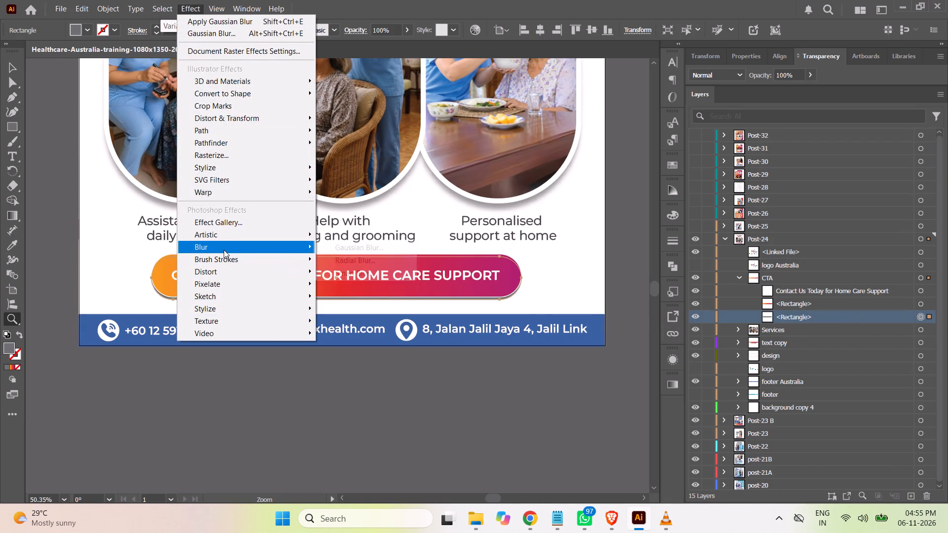
{"action": "left_click", "coordinate": [357, 248]}
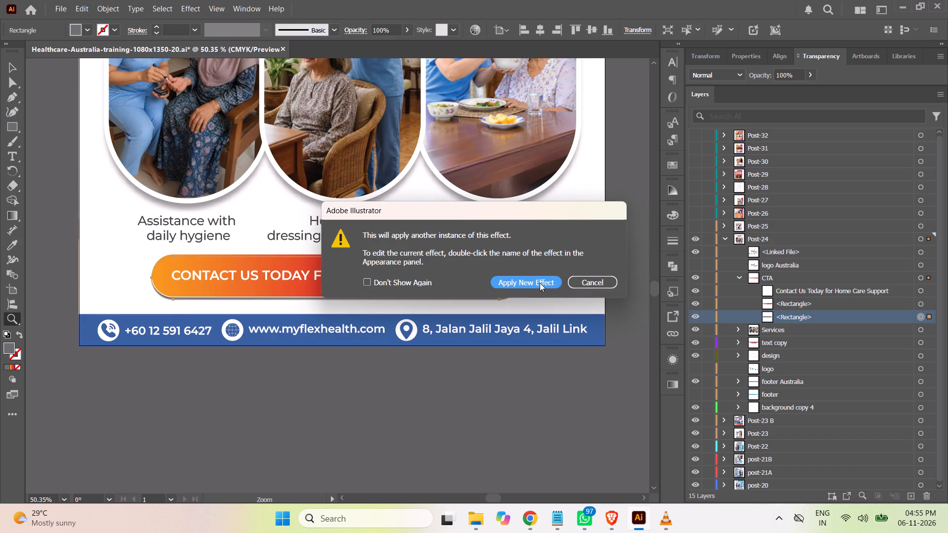
{"action": "left_click", "coordinate": [539, 283]}
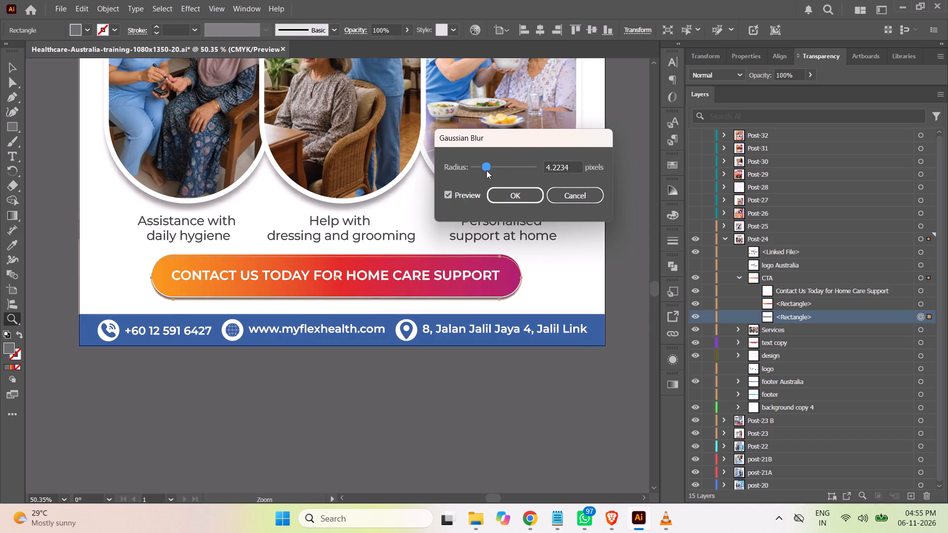
{"action": "left_click_drag", "start_coordinate": [487, 169], "coordinate": [496, 170]}
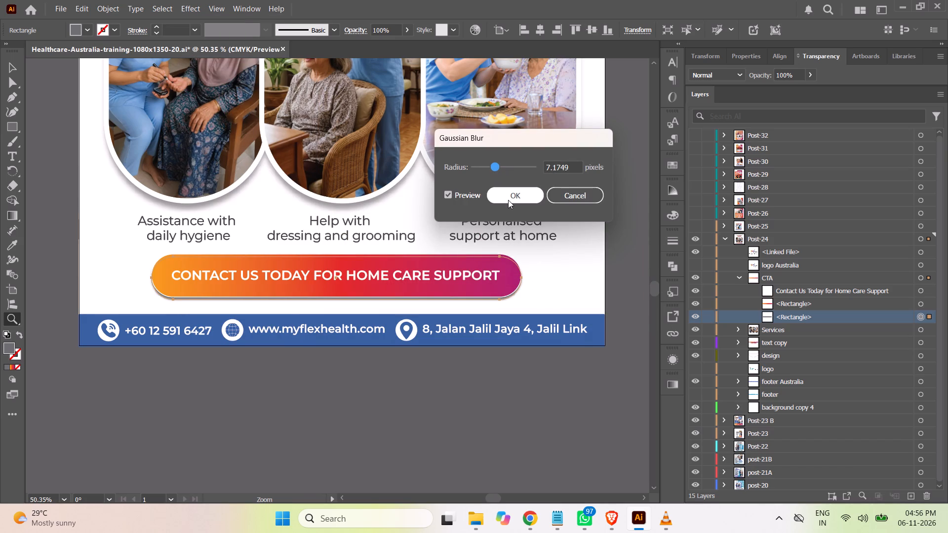
{"action": "left_click", "coordinate": [509, 198]}
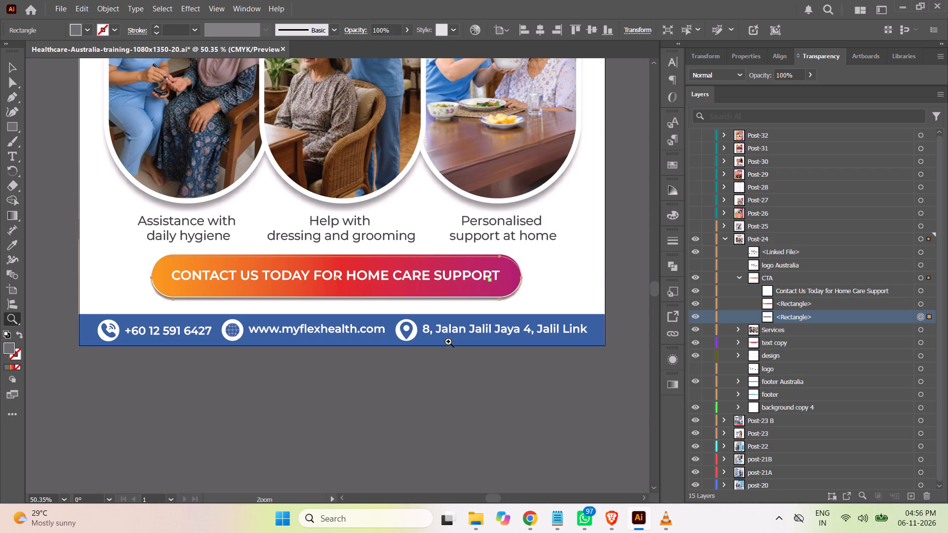
Set the white stroke of the gradient CTA rectangle to 5 pt.
{"action": "left_click", "coordinate": [921, 303]}
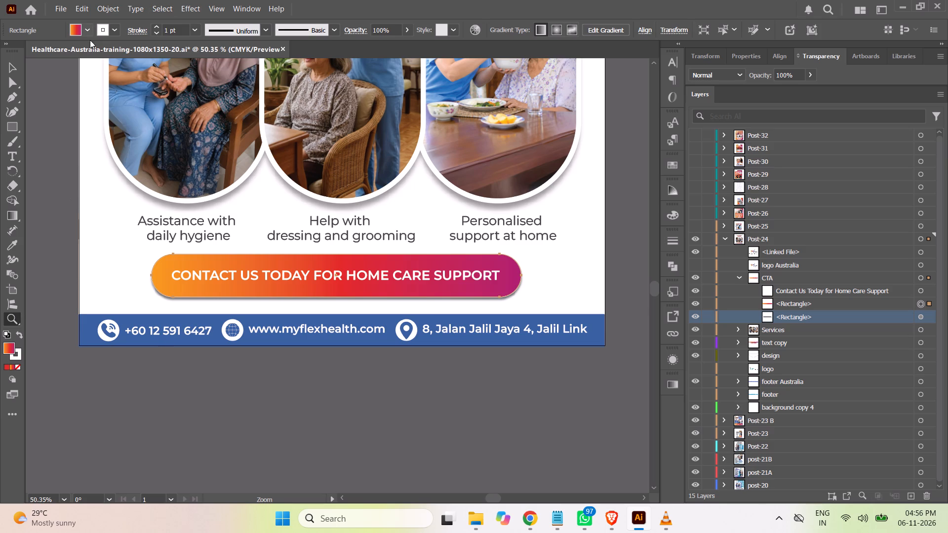
{"action": "left_click", "coordinate": [169, 31]}
{"action": "left_click", "coordinate": [169, 31]}
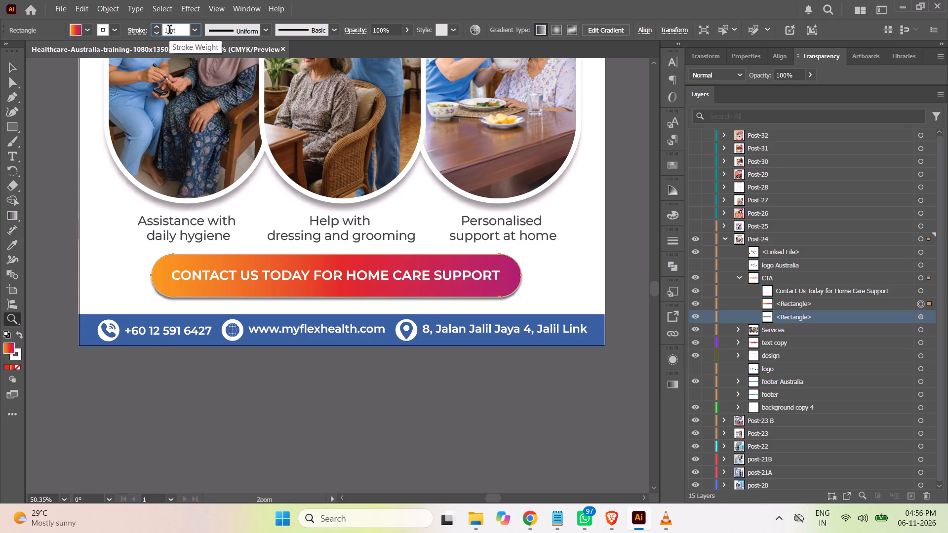
{"action": "left_click_drag", "start_coordinate": [169, 33], "coordinate": [163, 30]}
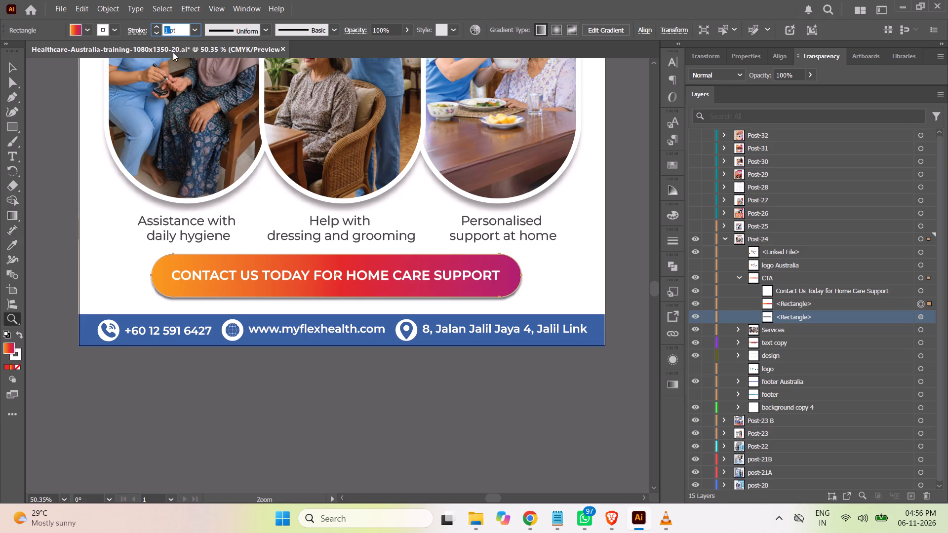
{"action": "key", "text": "5"}
{"action": "key", "text": "Return"}
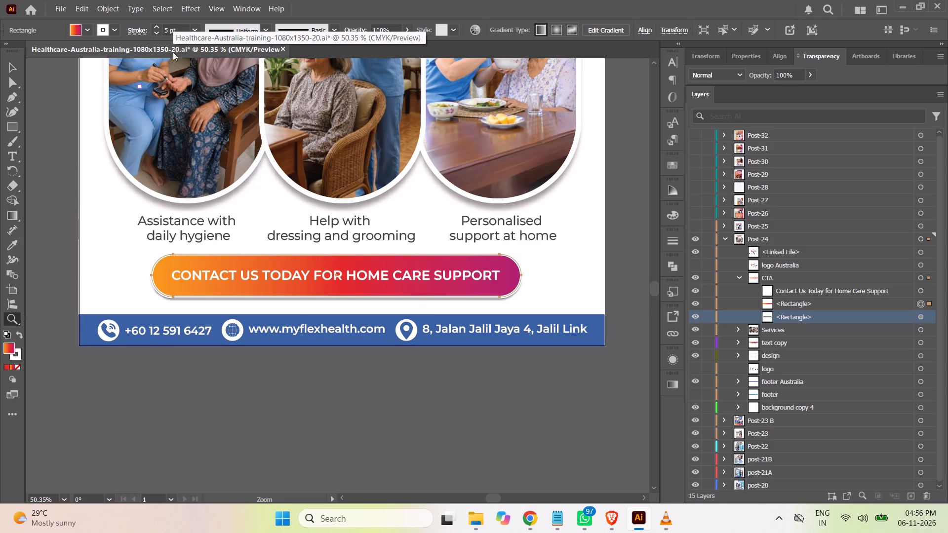
{"action": "left_click", "coordinate": [15, 64]}
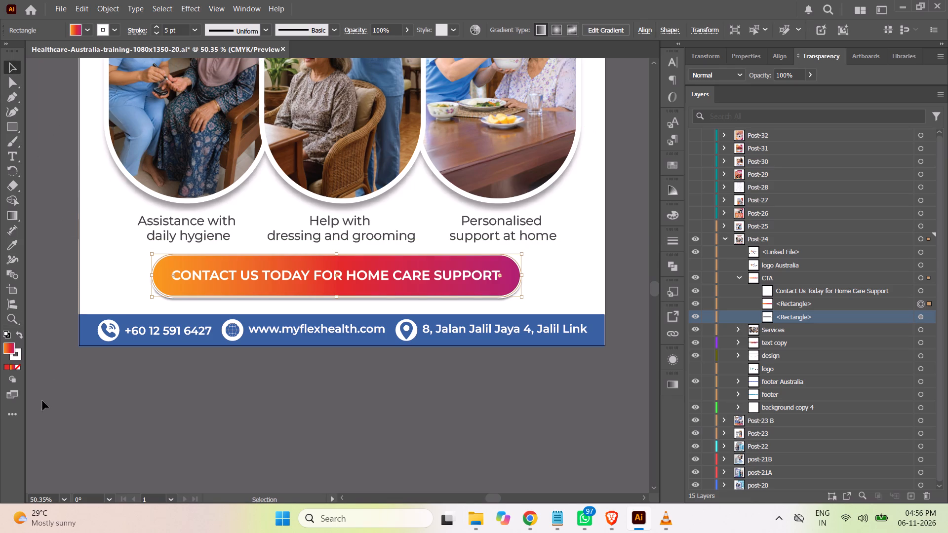
{"action": "left_click", "coordinate": [79, 400]}
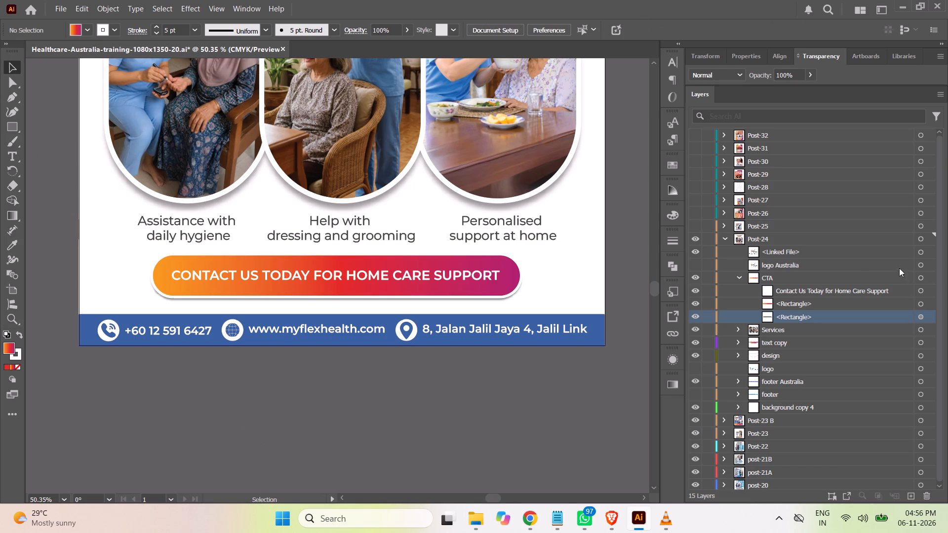
Enlarge the grey shadow rectangle slightly on both sides and at its top edge so it surrounds the CTA button.
{"action": "left_click", "coordinate": [920, 317]}
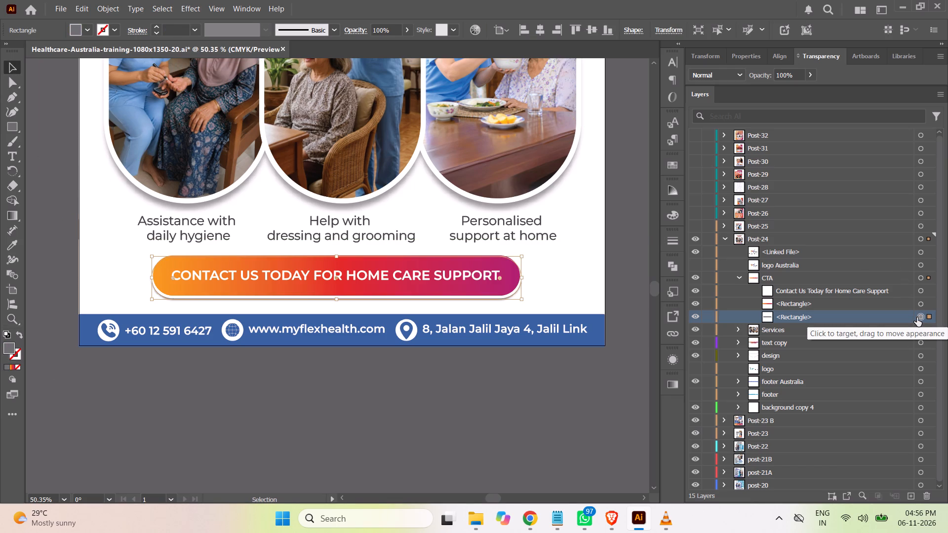
{"action": "key", "text": "ctrl+equal"}
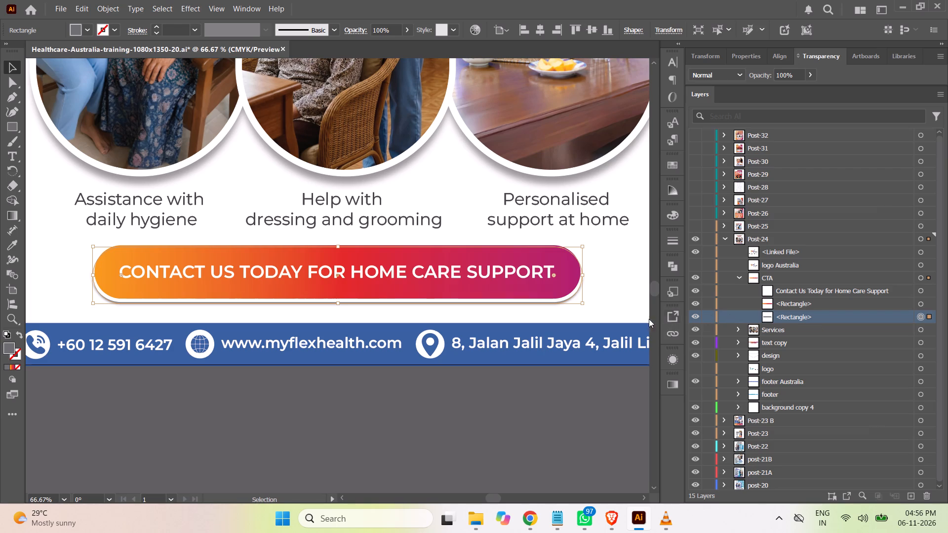
{"action": "left_click", "coordinate": [584, 305], "text": "alt+shift"}
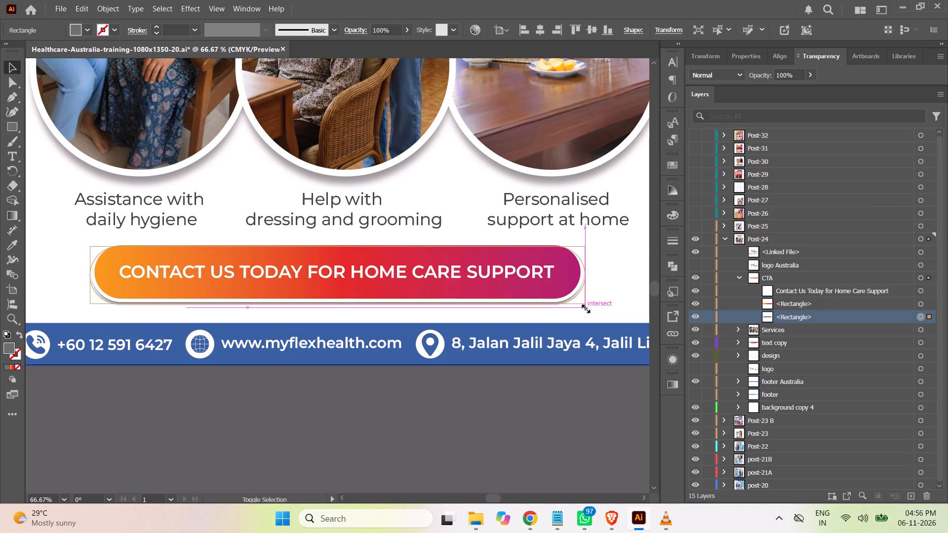
{"action": "left_click", "coordinate": [336, 245]}
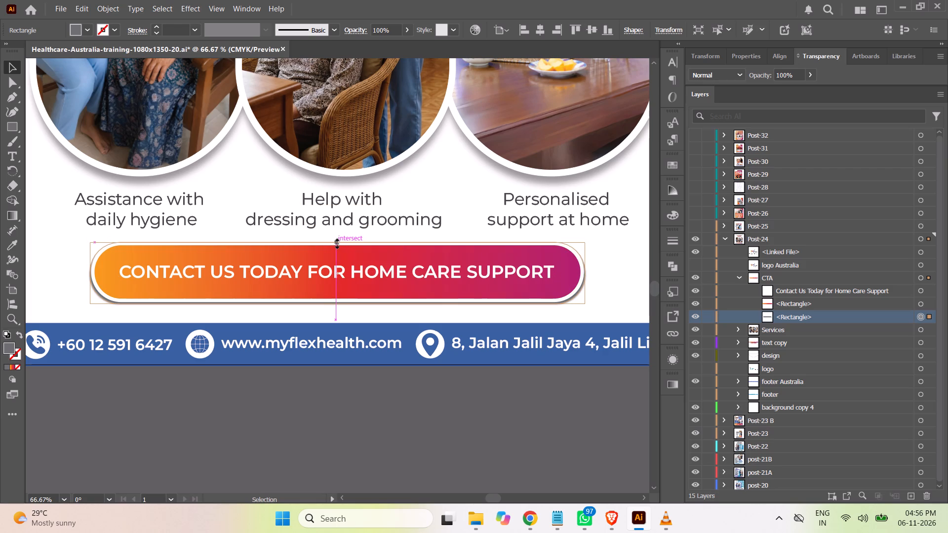
{"action": "left_click", "coordinate": [430, 406]}
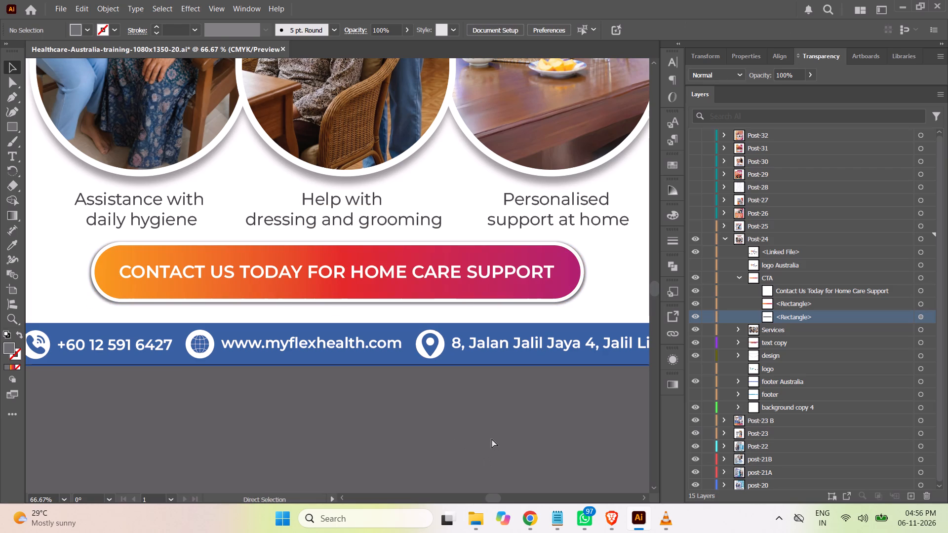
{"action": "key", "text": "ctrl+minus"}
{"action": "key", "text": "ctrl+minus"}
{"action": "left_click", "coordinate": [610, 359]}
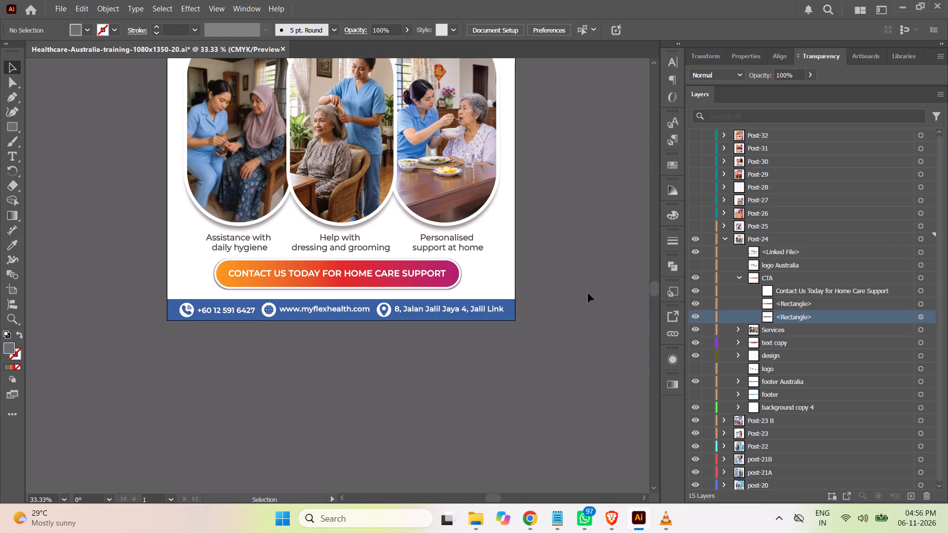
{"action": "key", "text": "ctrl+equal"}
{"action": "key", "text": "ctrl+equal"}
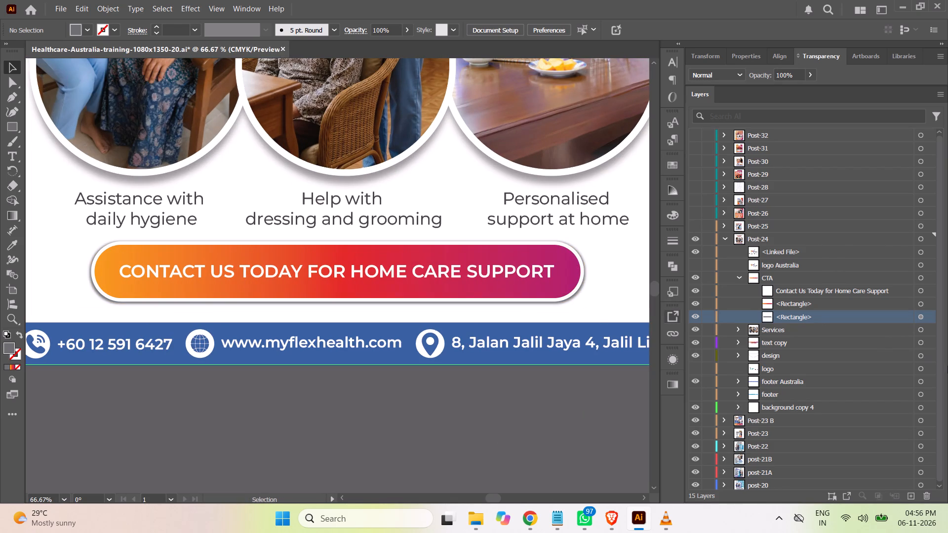
Stretch the bottom edge of the CTA's grey shadow rectangle downward to a height of about 100 px.
{"action": "left_click", "coordinate": [920, 316]}
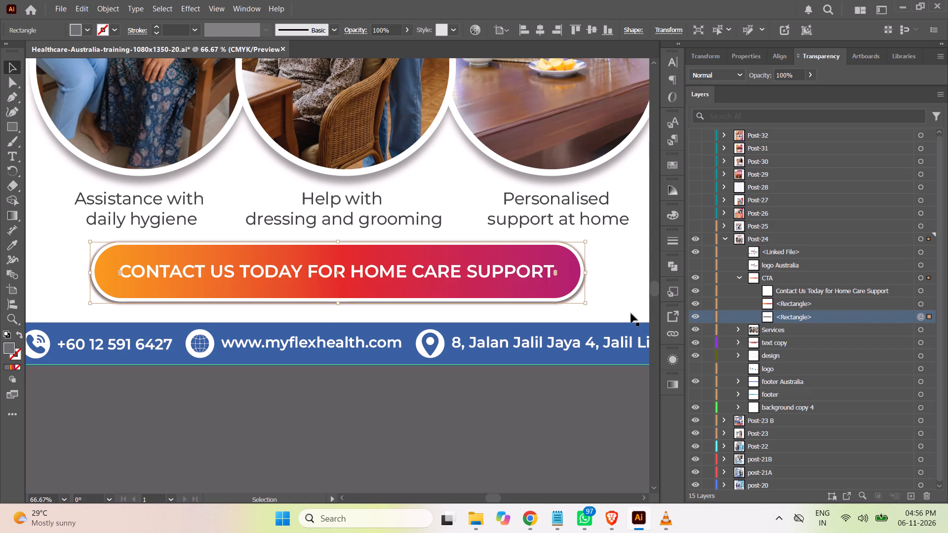
{"action": "key", "text": "ctrl+equal"}
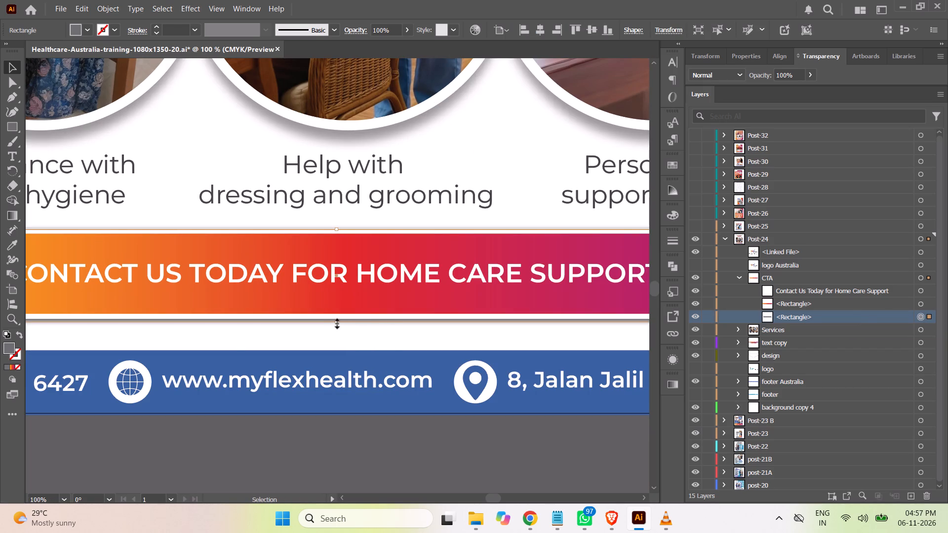
{"action": "left_click_drag", "start_coordinate": [336, 322], "coordinate": [336, 326]}
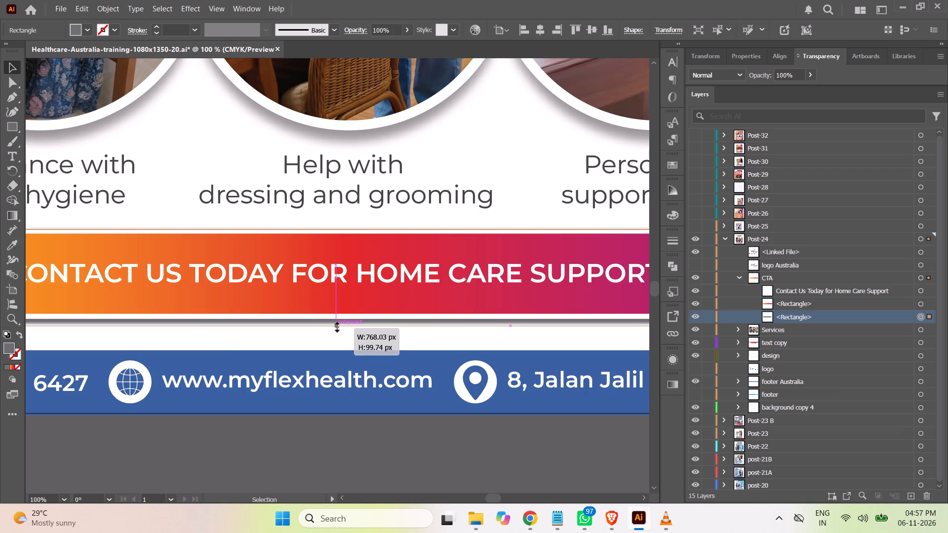
{"action": "left_click_drag", "start_coordinate": [336, 326], "coordinate": [336, 327]}
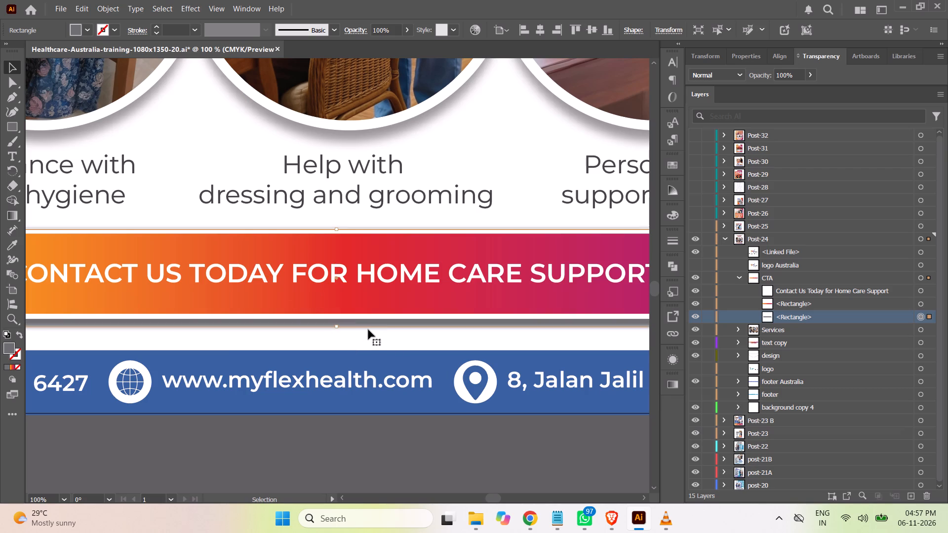
{"action": "key", "text": "ctrl+minus"}
{"action": "key", "text": "ctrl+minus"}
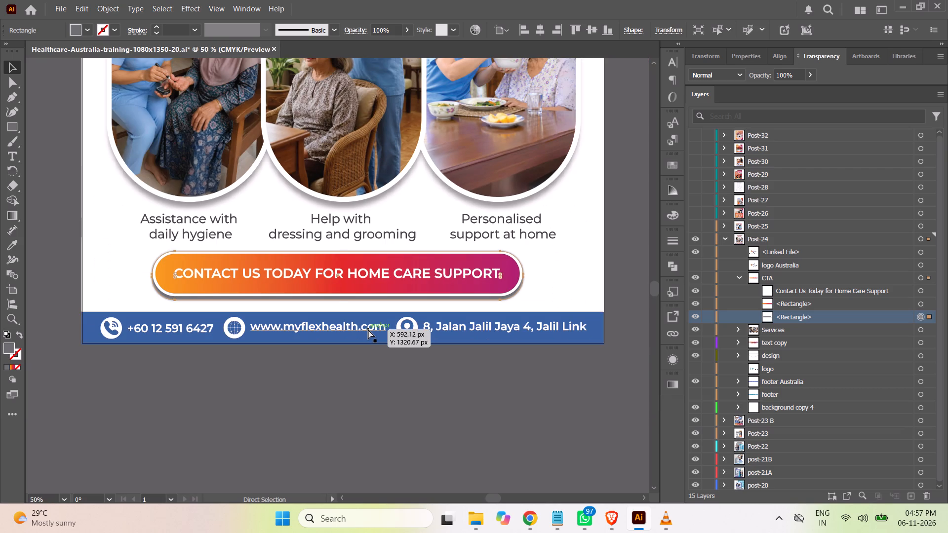
Set the opacity of the CTA's grey shadow rectangle to 50%.
{"action": "left_click", "coordinate": [920, 318]}
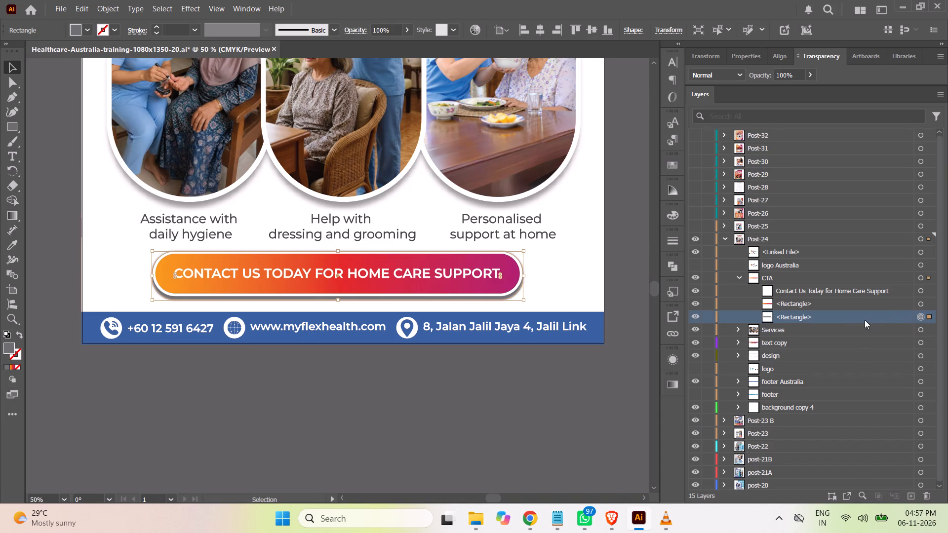
{"action": "left_click_drag", "start_coordinate": [390, 31], "coordinate": [342, 32]}
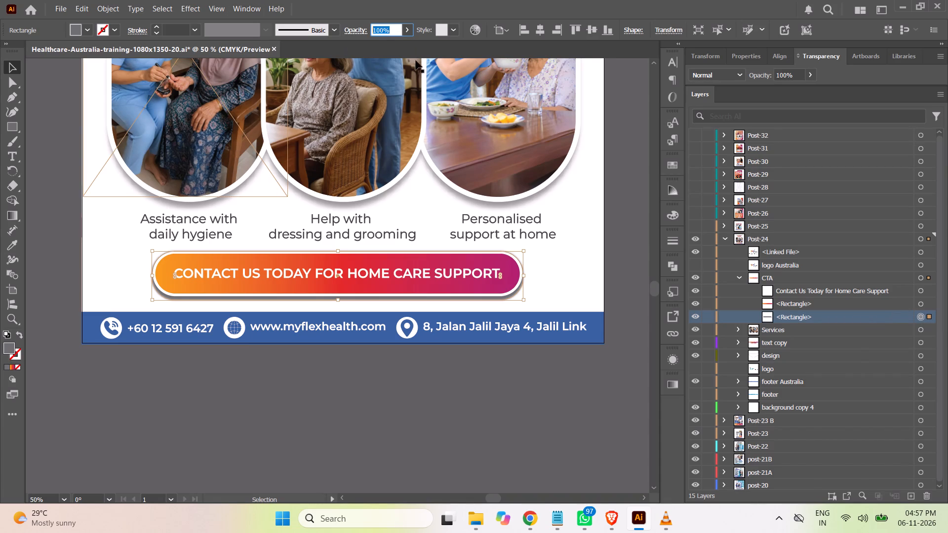
{"action": "type", "text": "50"}
{"action": "key", "text": "Return"}
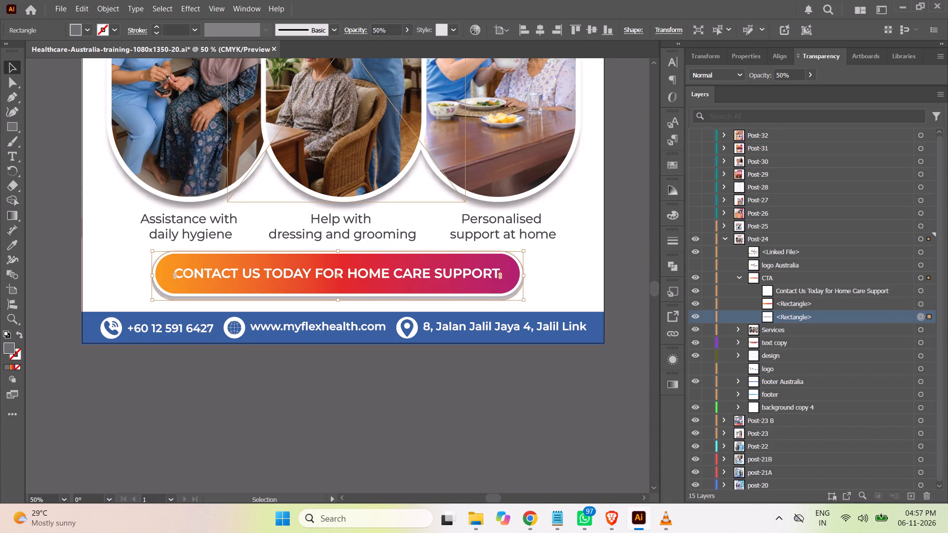
{"action": "left_click", "coordinate": [9, 64]}
{"action": "left_click", "coordinate": [51, 204]}
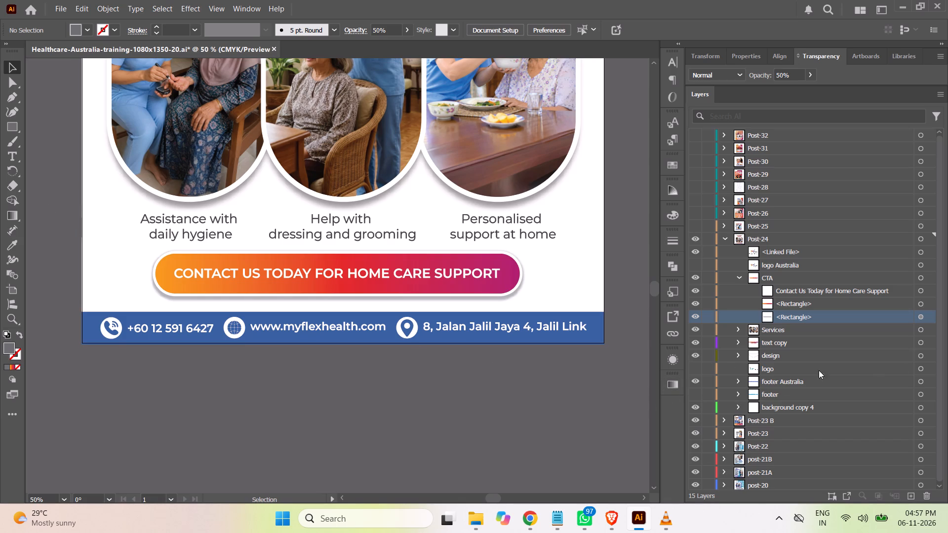
Pull the bottom edge of the CTA's shadow rectangle up slightly so less grey extends below the button.
{"action": "left_click", "coordinate": [919, 318]}
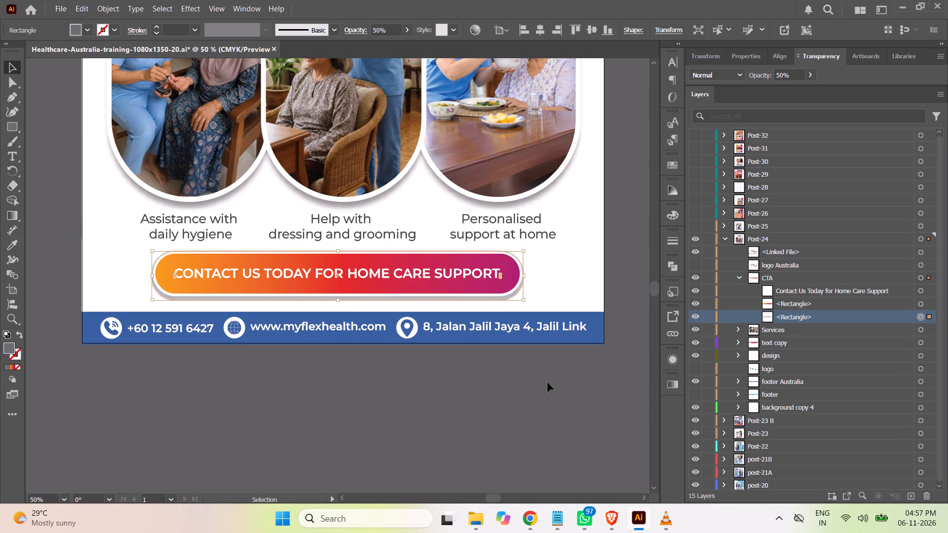
{"action": "key", "text": "ctrl+equal"}
{"action": "key", "text": "ctrl+equal"}
{"action": "key", "text": "ctrl+equal"}
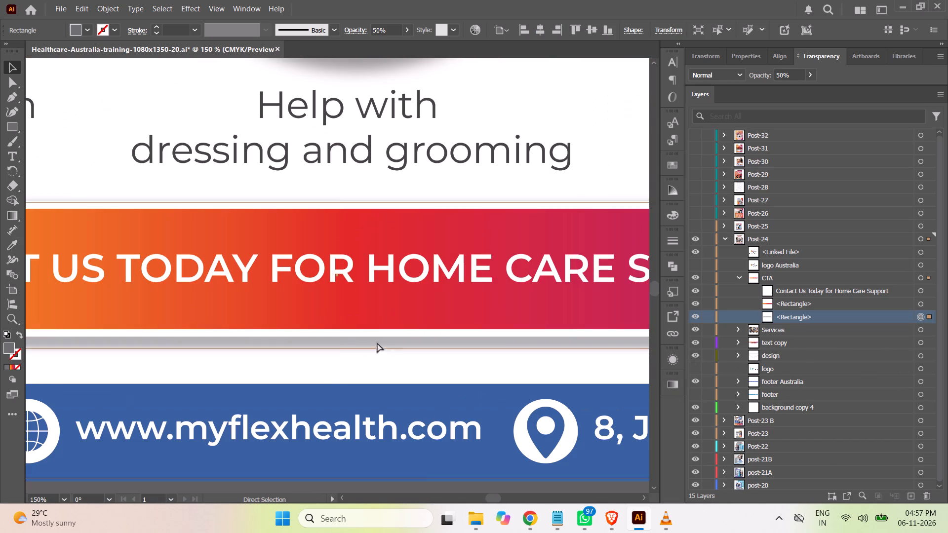
{"action": "left_click_drag", "start_coordinate": [337, 348], "coordinate": [336, 346]}
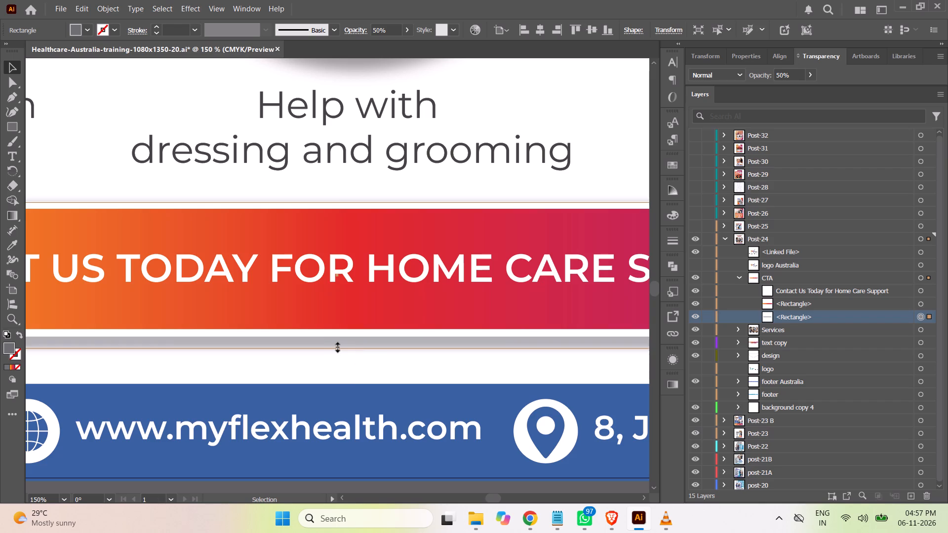
{"action": "left_click_drag", "start_coordinate": [336, 346], "coordinate": [338, 343]}
{"action": "key", "text": "Return"}
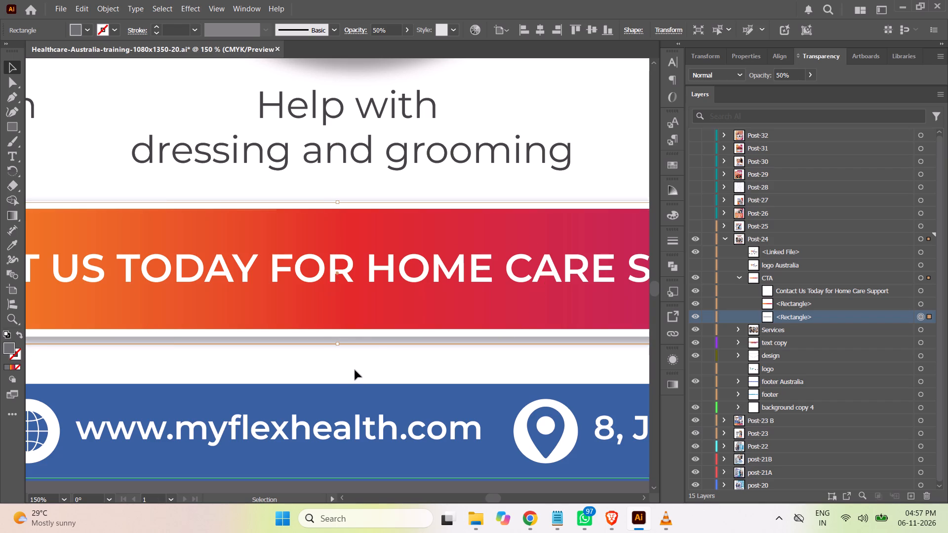
{"action": "left_click", "coordinate": [532, 346]}
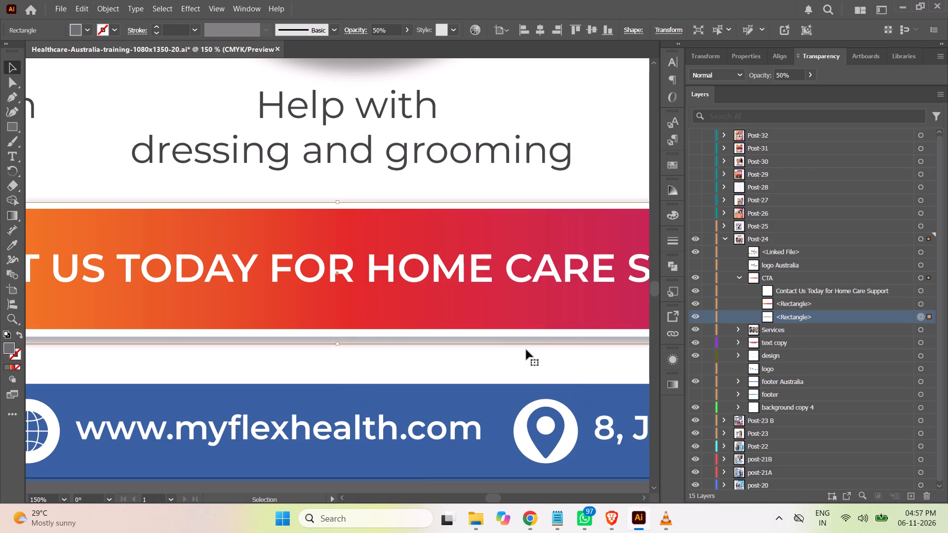
{"action": "key", "text": "ctrl+minus"}
{"action": "key", "text": "ctrl+minus"}
{"action": "key", "text": "ctrl+minus"}
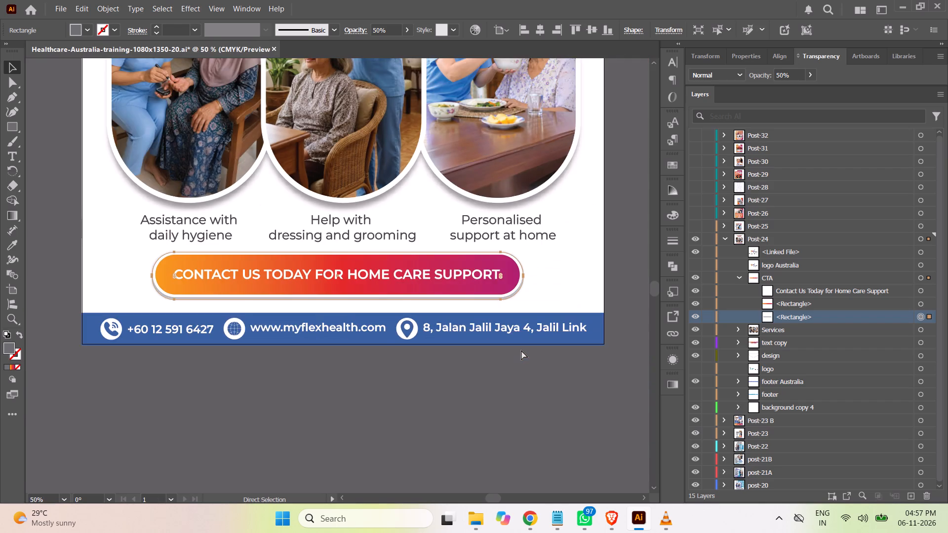
{"action": "key", "text": "ctrl+minus"}
{"action": "left_click", "coordinate": [387, 411]}
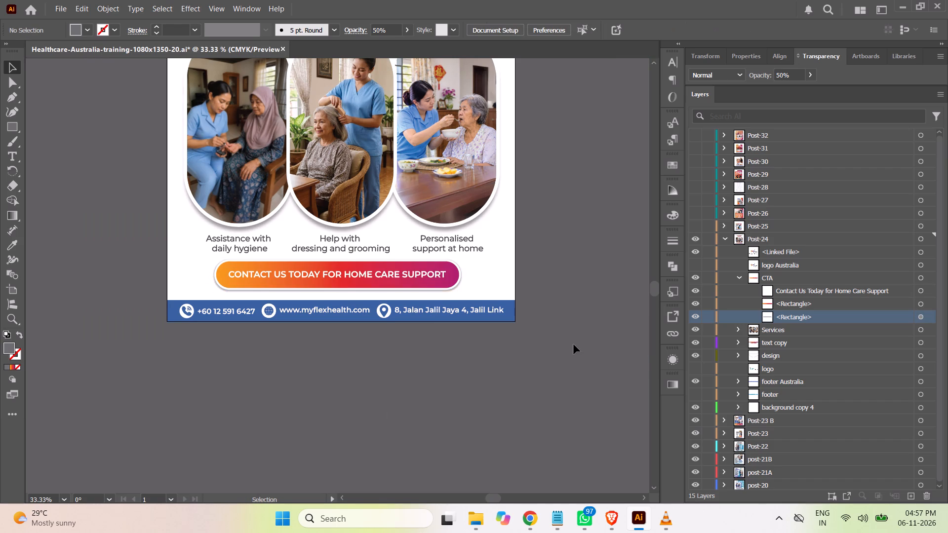
Save the document with the updated Post-24 CTA button.
{"action": "scroll", "coordinate": [574, 343], "scroll_direction": "up", "scroll_amount": 8}
{"action": "scroll", "coordinate": [570, 342], "scroll_direction": "down", "scroll_amount": 1}
{"action": "scroll", "coordinate": [570, 341], "scroll_direction": "up", "scroll_amount": 1}
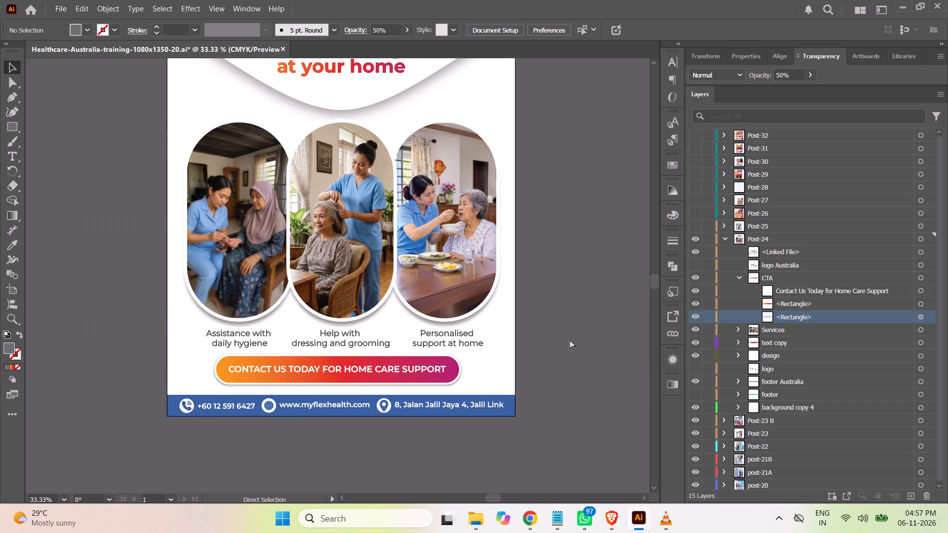
{"action": "key", "text": "ctrl+s"}
Collapse the CTA group and the Post-24 layer.
{"action": "key", "text": "ctrl+minus"}
{"action": "scroll", "coordinate": [571, 298], "scroll_direction": "up", "scroll_amount": 3}
{"action": "scroll", "coordinate": [570, 297], "scroll_direction": "down", "scroll_amount": 2}
{"action": "scroll", "coordinate": [570, 297], "scroll_direction": "up", "scroll_amount": 1}
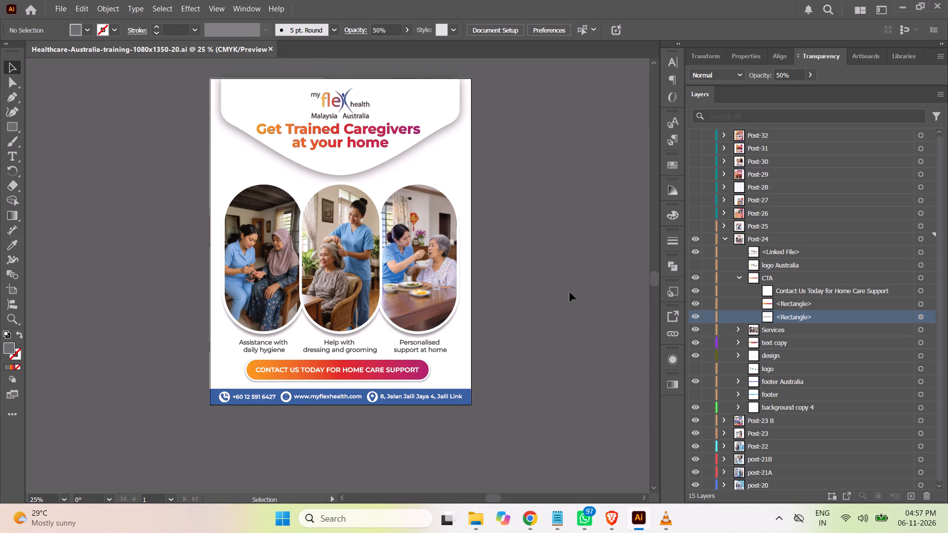
{"action": "left_click", "coordinate": [740, 278]}
{"action": "left_click", "coordinate": [725, 237]}
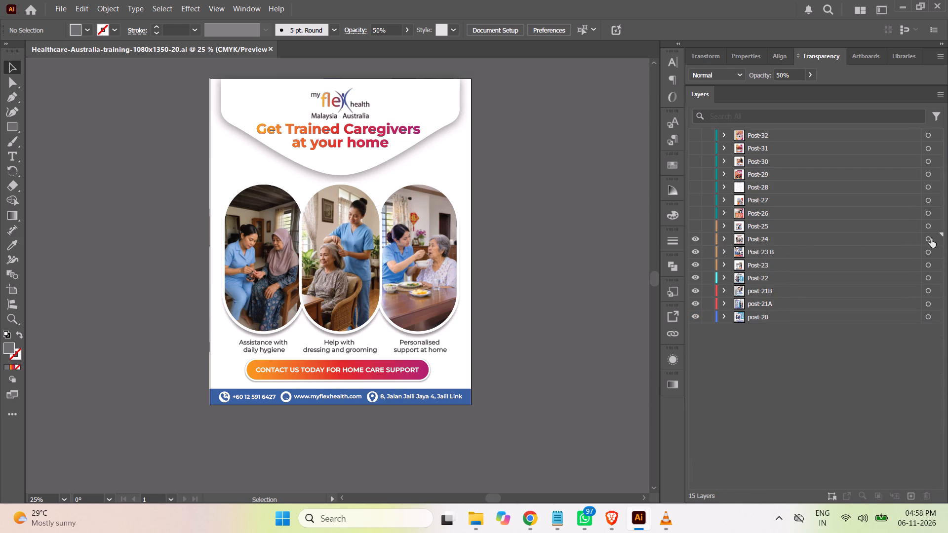
Select all Post-24 artwork and export it as a JPEG, replacing Healthcare-Australia-training-1080x1350-24.jpg in the my flex health training folder.
{"action": "left_click", "coordinate": [928, 239]}
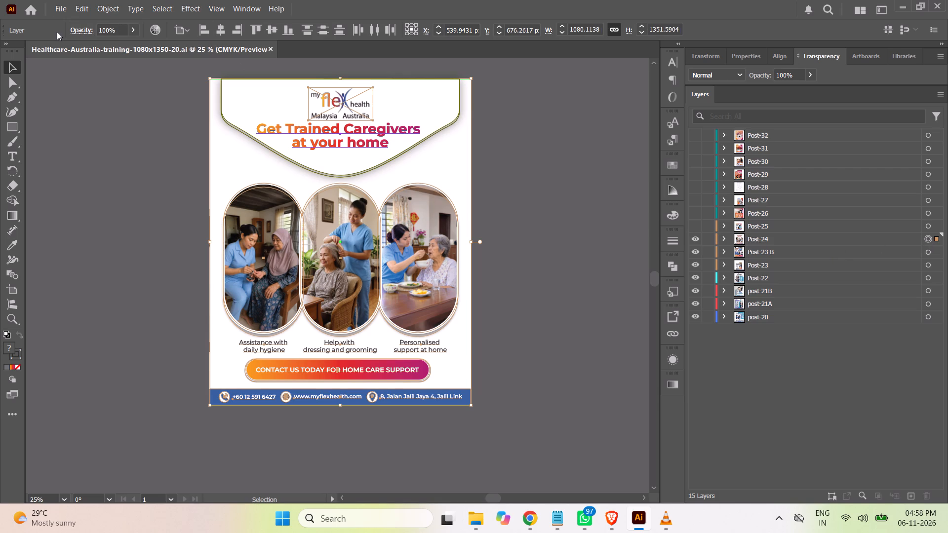
{"action": "left_click", "coordinate": [59, 8]}
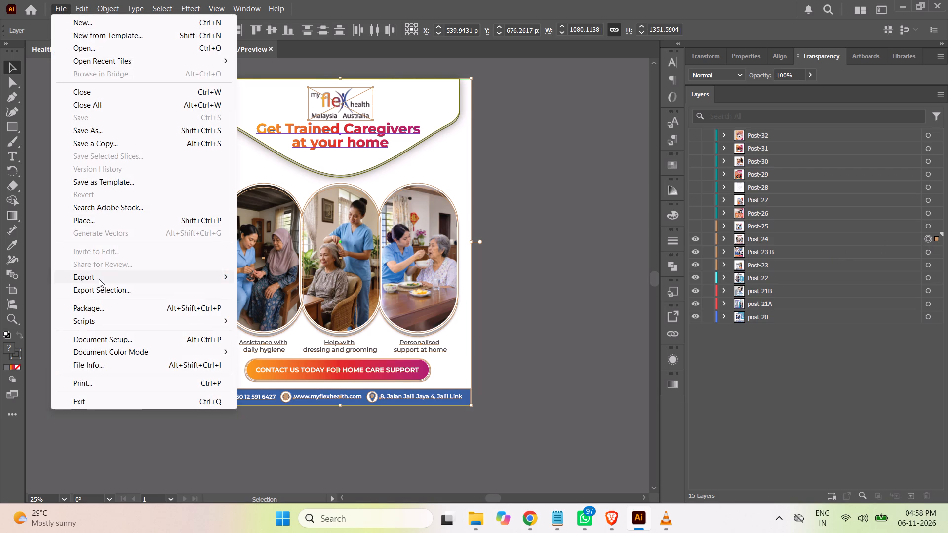
{"action": "left_click", "coordinate": [99, 278]}
{"action": "left_click", "coordinate": [288, 288]}
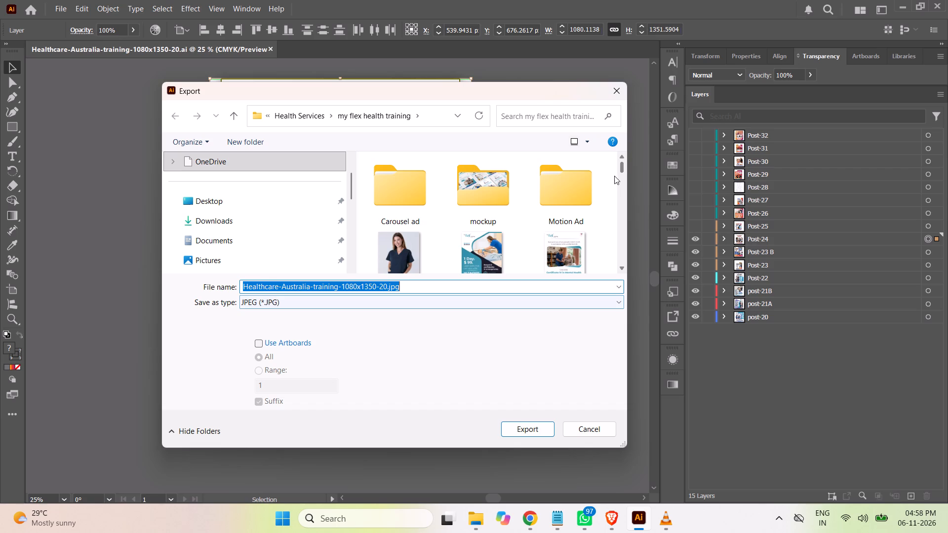
{"action": "left_click_drag", "start_coordinate": [621, 168], "coordinate": [626, 222]}
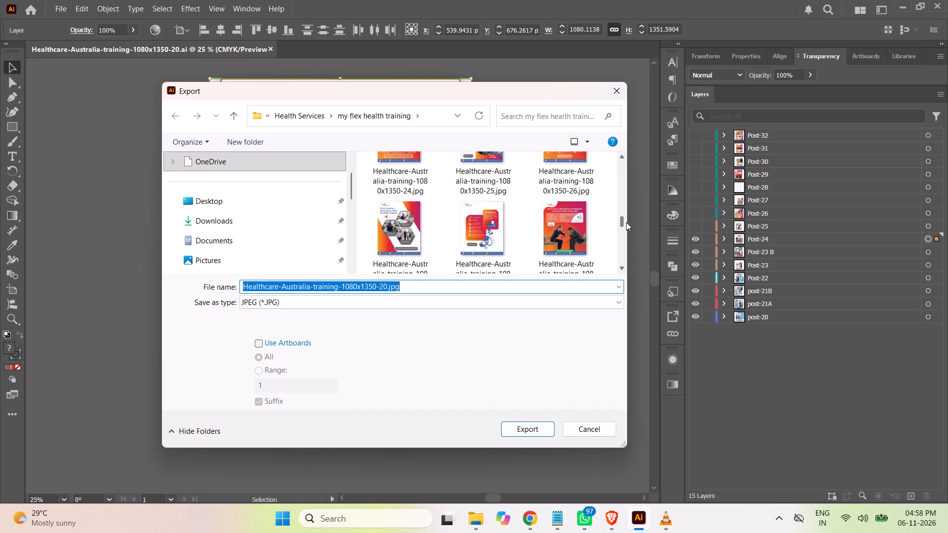
{"action": "left_click_drag", "start_coordinate": [626, 222], "coordinate": [628, 232]}
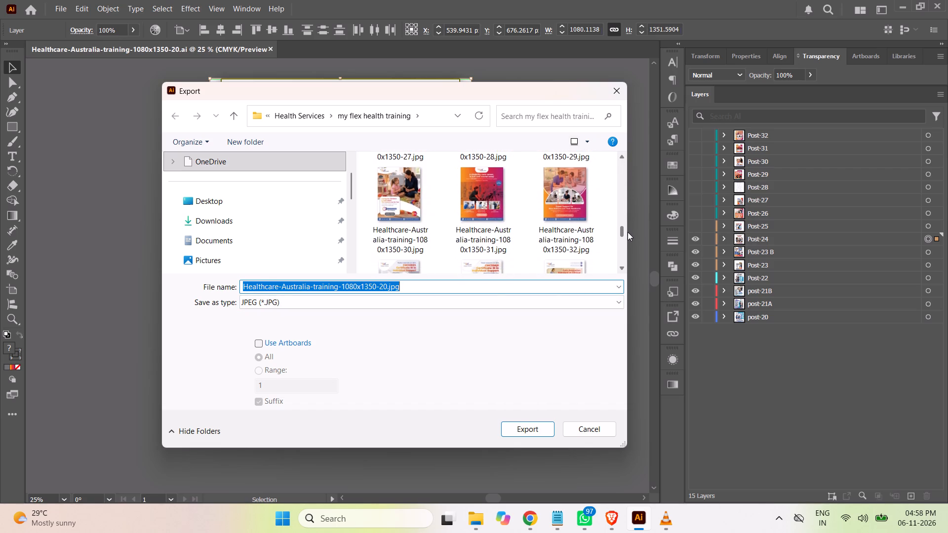
{"action": "left_click_drag", "start_coordinate": [628, 232], "coordinate": [629, 240]}
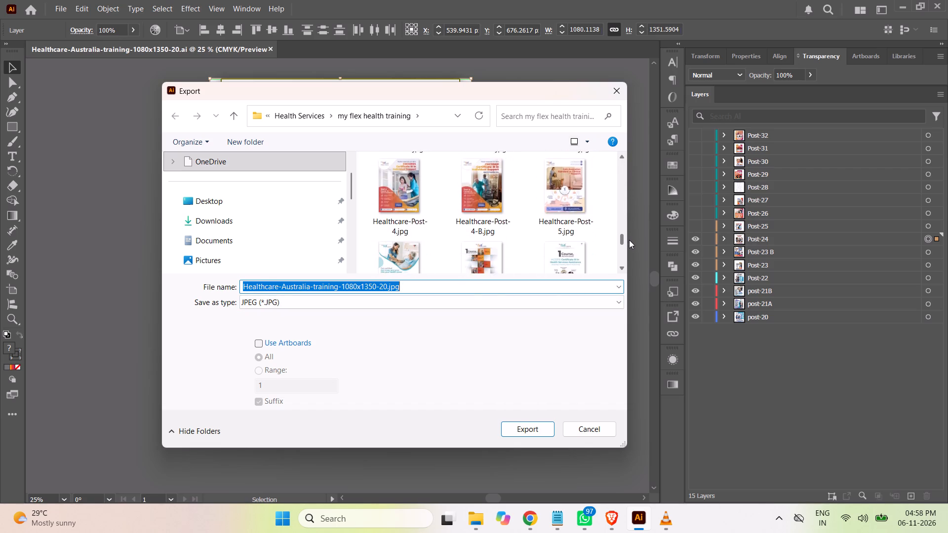
{"action": "left_click_drag", "start_coordinate": [629, 240], "coordinate": [630, 257]}
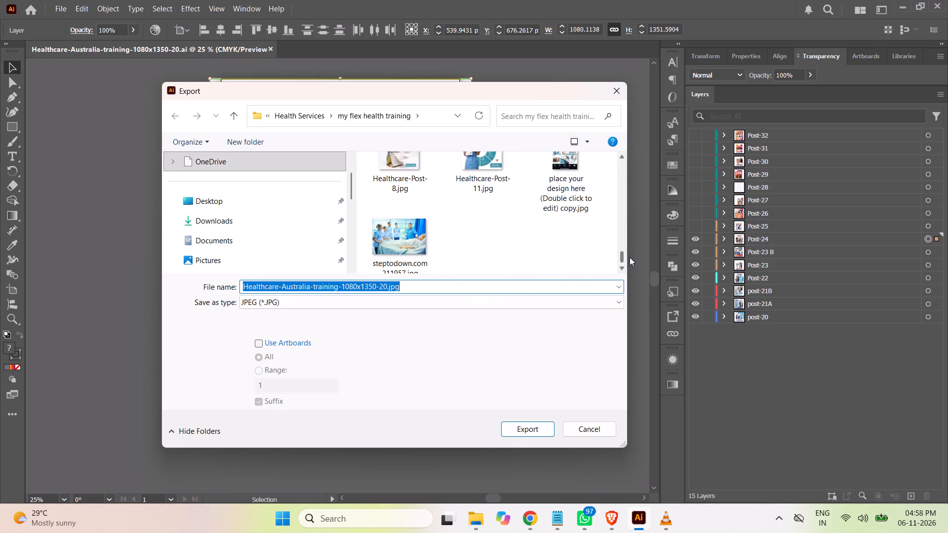
{"action": "left_click_drag", "start_coordinate": [630, 257], "coordinate": [628, 231]}
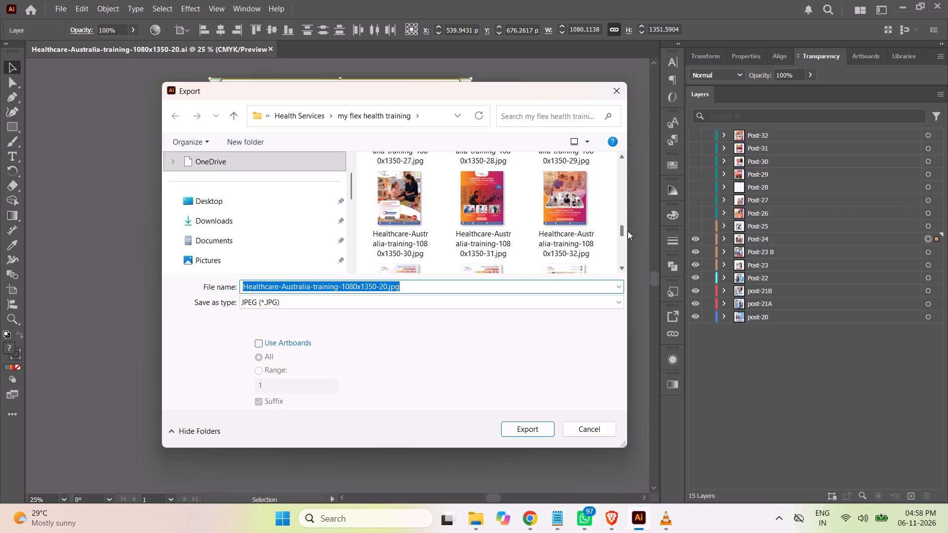
{"action": "left_click_drag", "start_coordinate": [628, 231], "coordinate": [628, 226]}
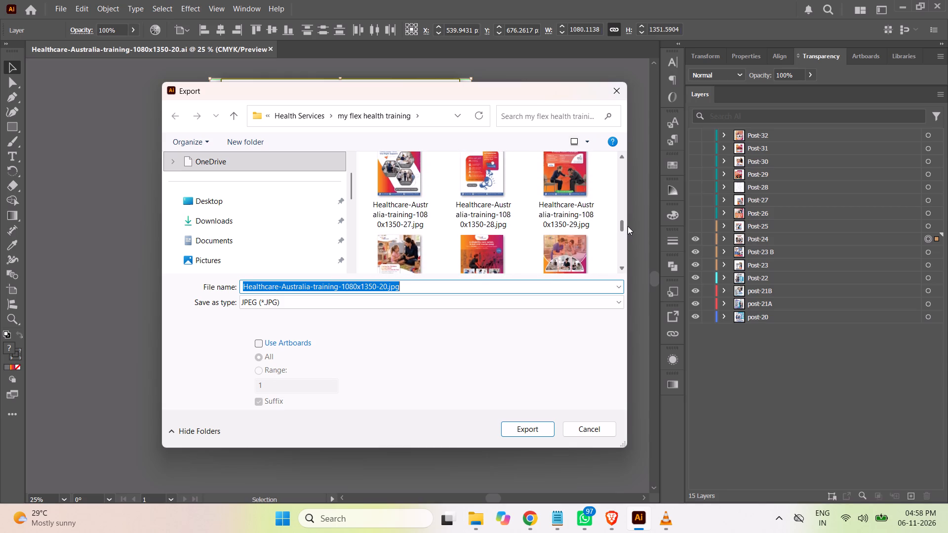
{"action": "left_click_drag", "start_coordinate": [628, 226], "coordinate": [627, 216]}
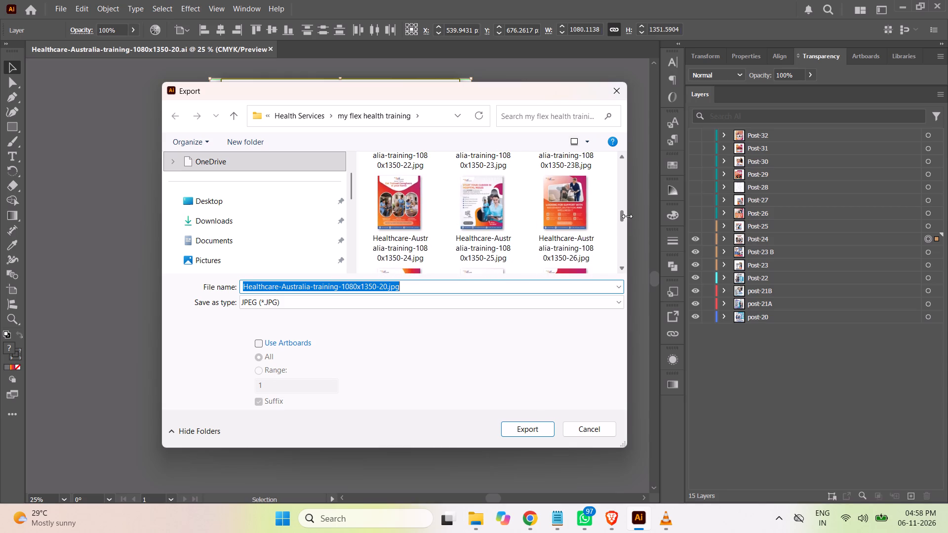
{"action": "left_click", "coordinate": [403, 232]}
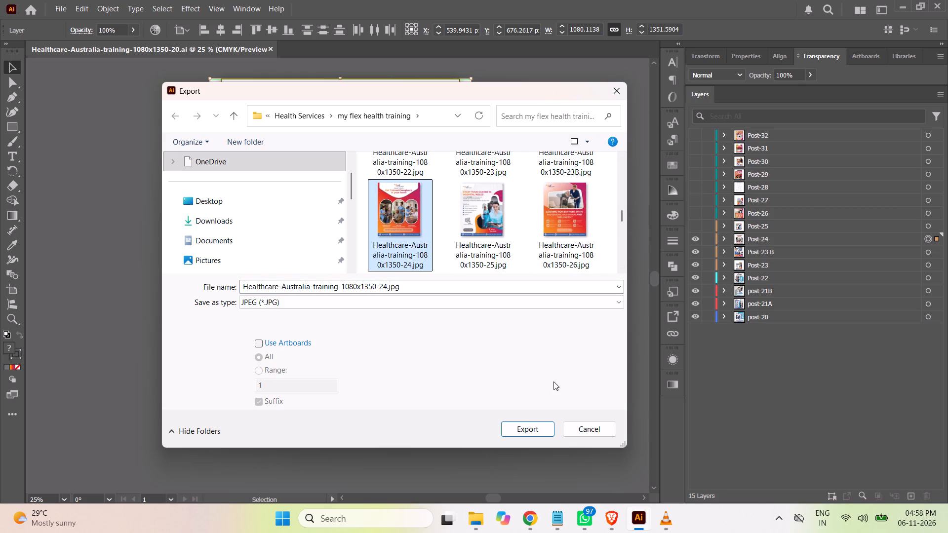
{"action": "left_click", "coordinate": [519, 430]}
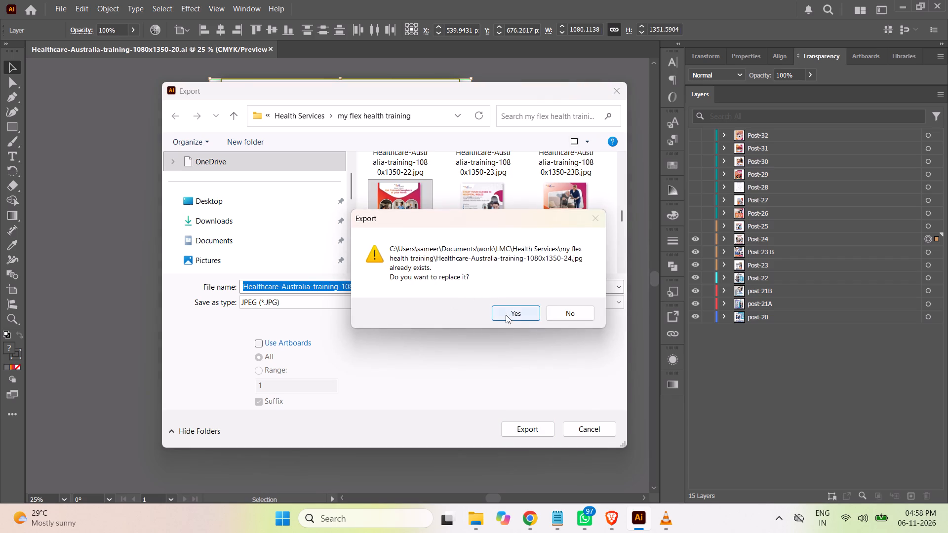
{"action": "left_click", "coordinate": [506, 312]}
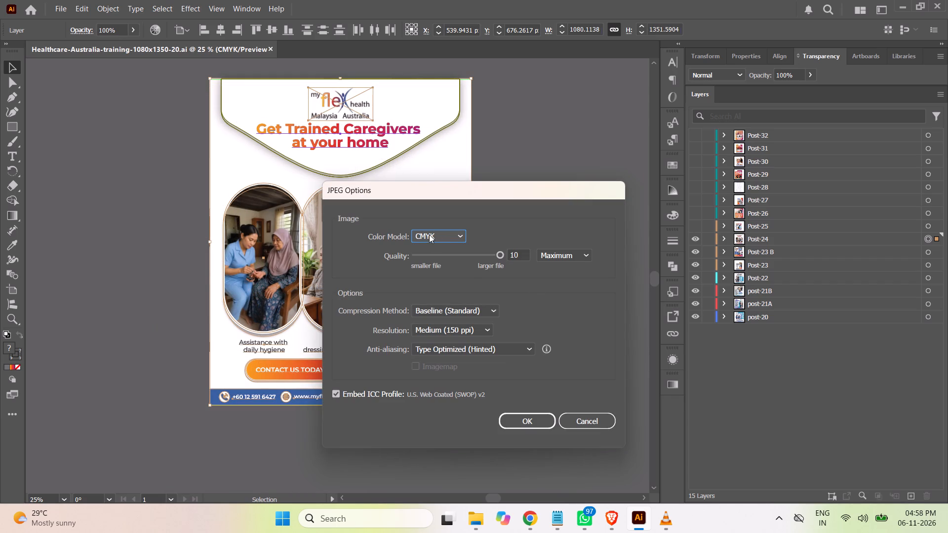
Set the JPEG colour model to RGB, complete the export, and deselect the artwork.
{"action": "left_click", "coordinate": [432, 237]}
{"action": "left_click", "coordinate": [437, 250]}
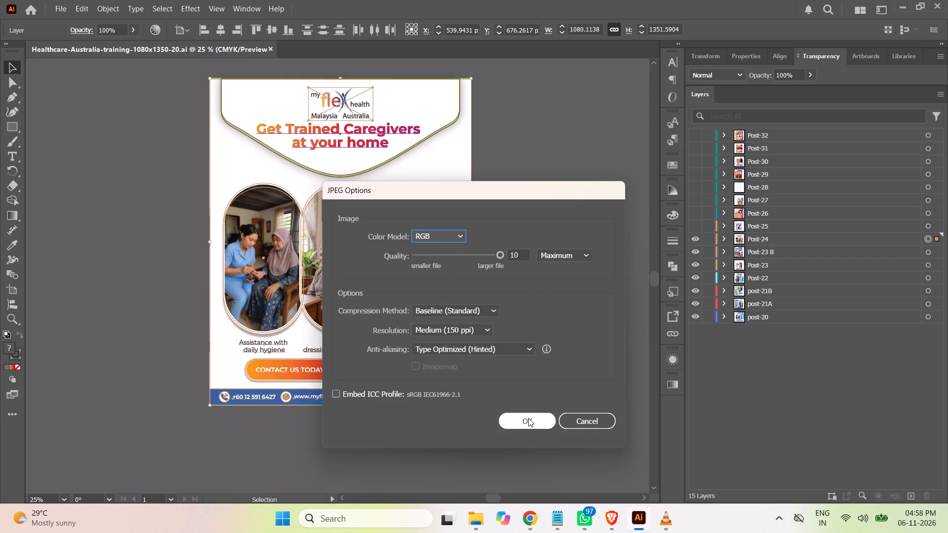
{"action": "left_click", "coordinate": [528, 418]}
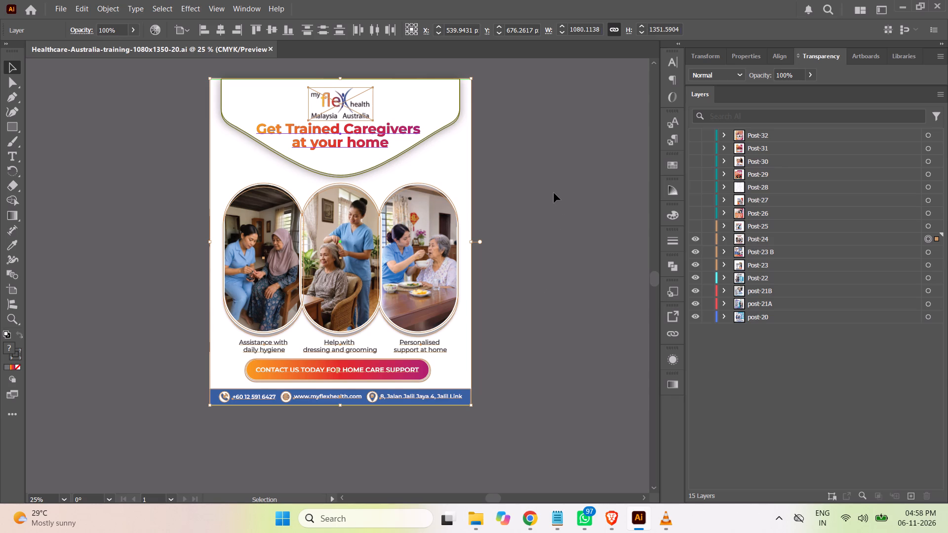
{"action": "left_click", "coordinate": [546, 181]}
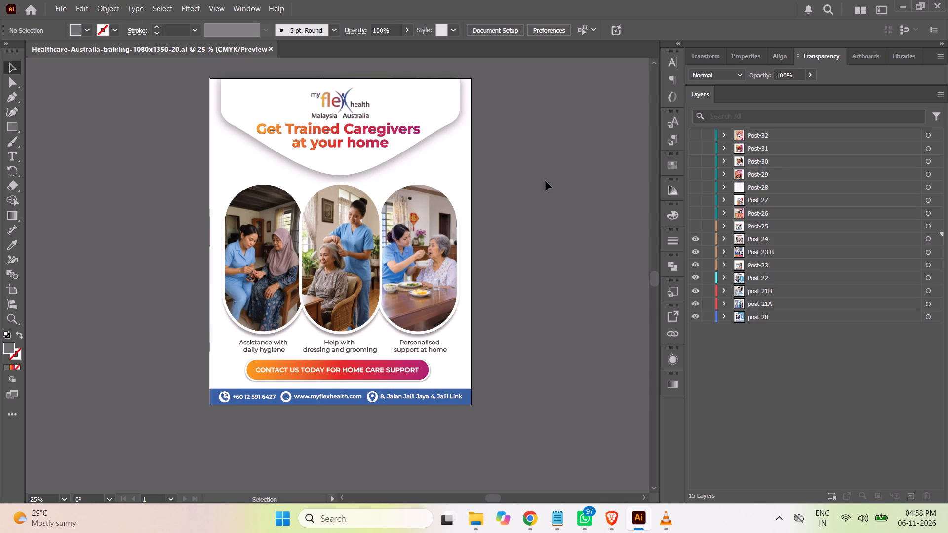
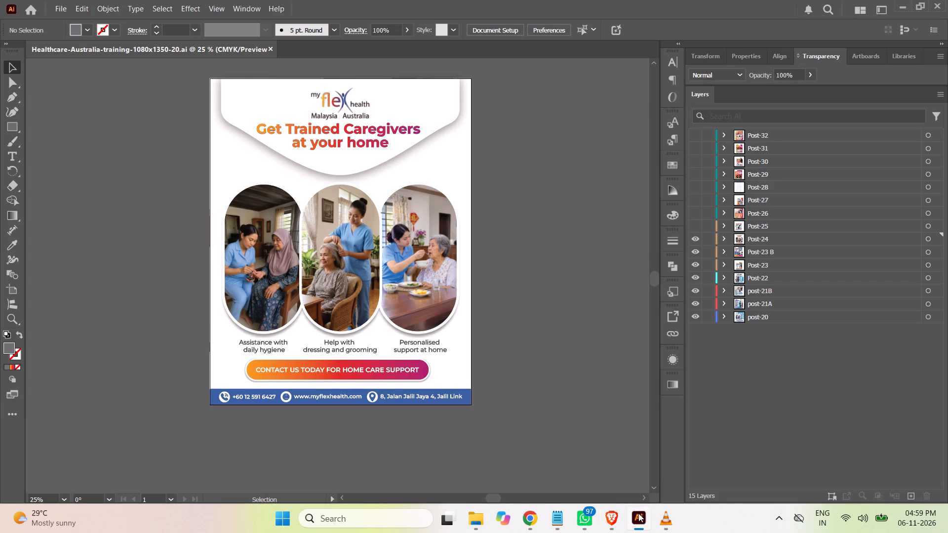
Hide the Post-24 layer and reveal the contents of the Post-23 B layer, leaving its artwork deselected.
{"action": "left_click", "coordinate": [694, 239]}
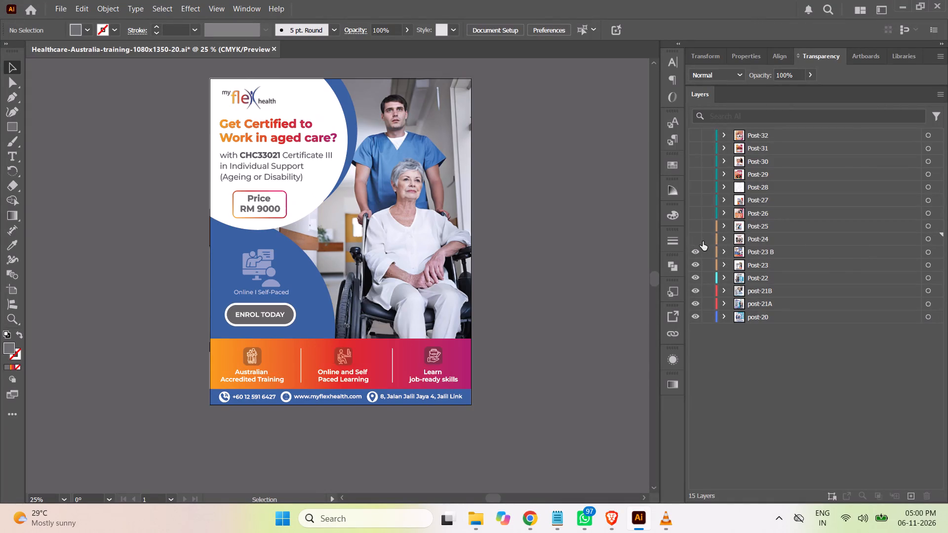
{"action": "left_click", "coordinate": [927, 252]}
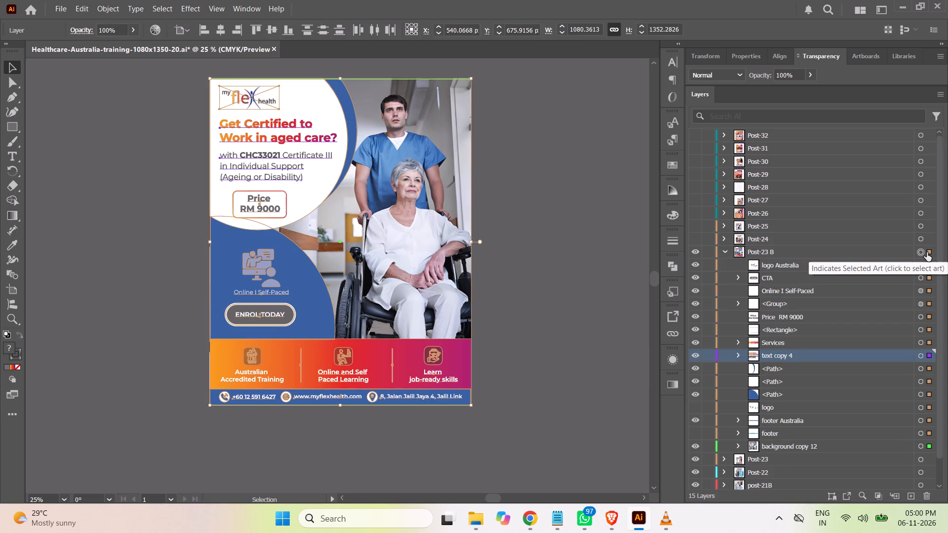
{"action": "left_click", "coordinate": [549, 271]}
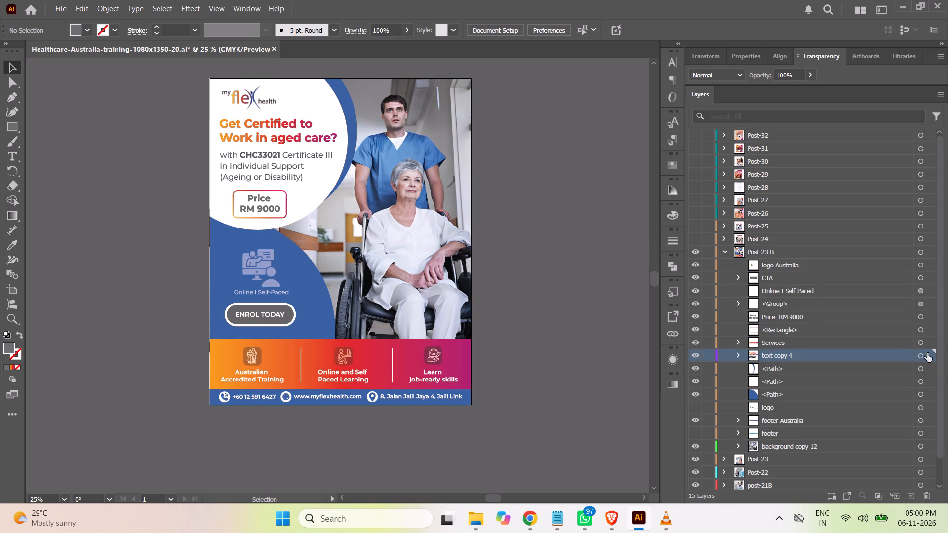
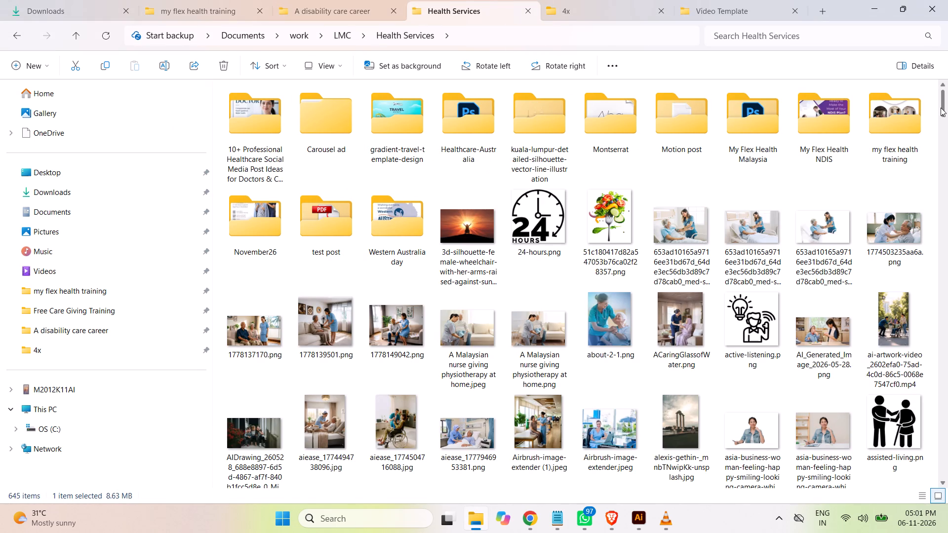
Switch to the Brave browser and browse Flaticon's "online study" icon results for a replacement online-learning icon.
{"action": "left_click", "coordinate": [641, 519]}
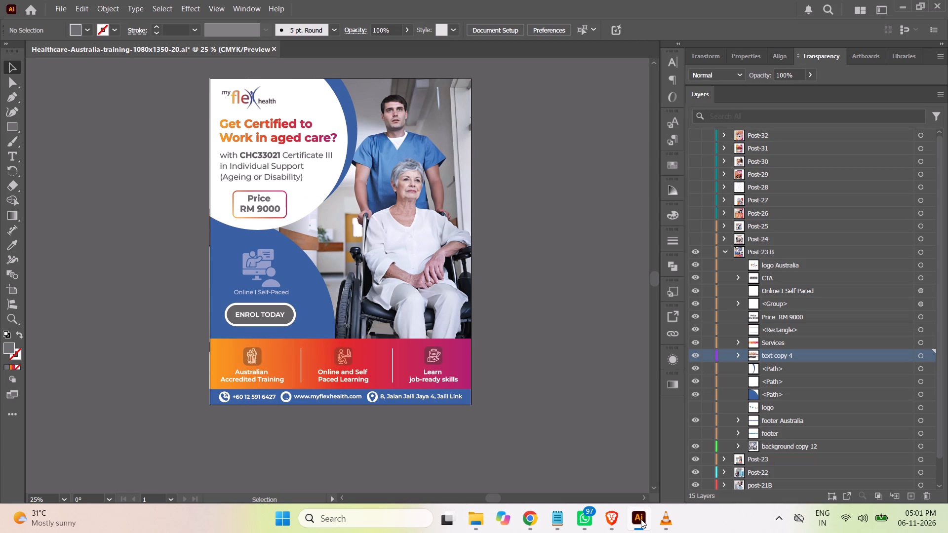
{"action": "left_click", "coordinate": [641, 519]}
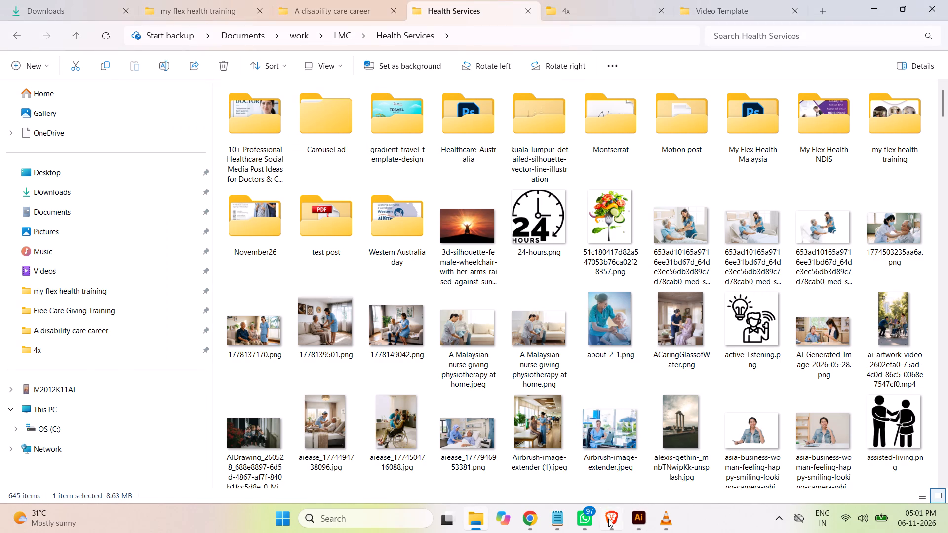
{"action": "left_click", "coordinate": [609, 519]}
{"action": "left_click", "coordinate": [69, 8]}
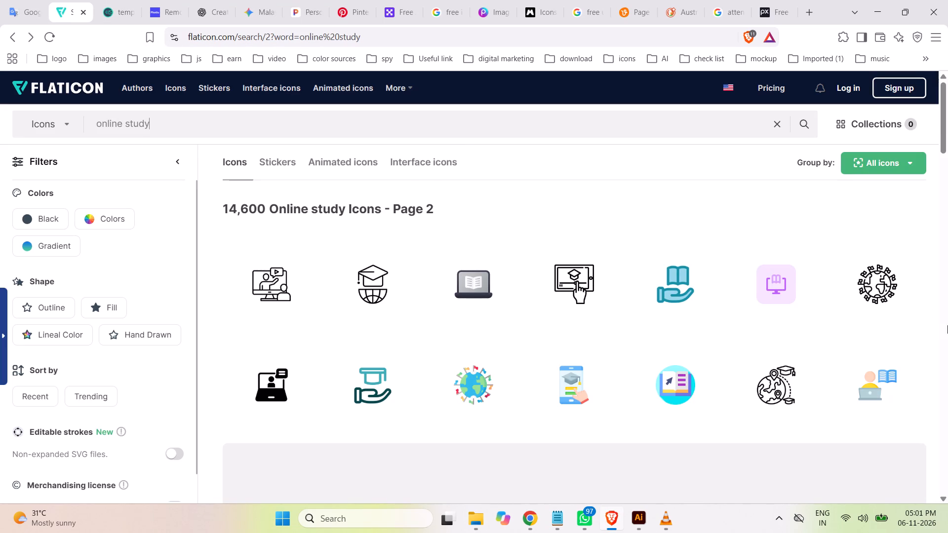
{"action": "scroll", "coordinate": [886, 298], "scroll_direction": "down", "scroll_amount": 1}
{"action": "scroll", "coordinate": [884, 297], "scroll_direction": "up", "scroll_amount": 1}
{"action": "scroll", "coordinate": [884, 297], "scroll_direction": "down", "scroll_amount": 1}
{"action": "scroll", "coordinate": [830, 281], "scroll_direction": "down", "scroll_amount": 4}
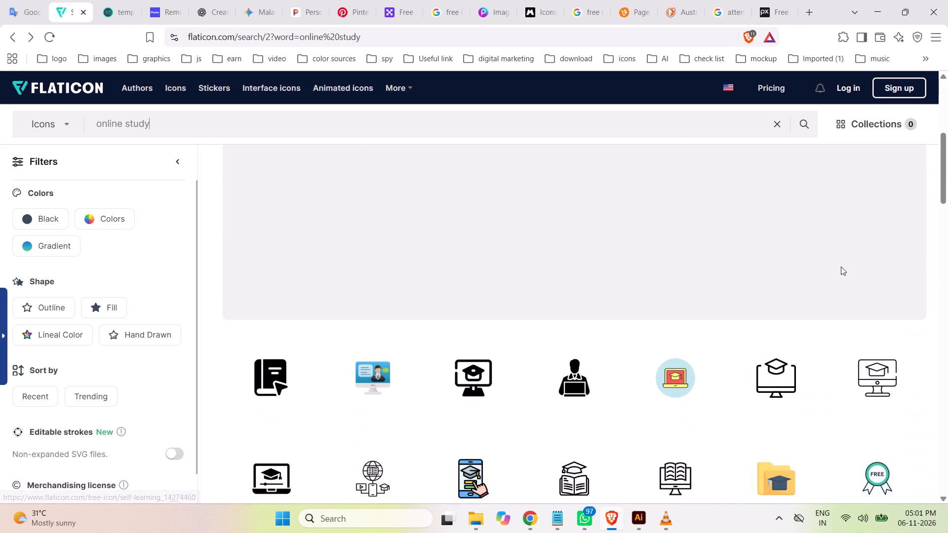
{"action": "scroll", "coordinate": [874, 260], "scroll_direction": "down", "scroll_amount": 2}
{"action": "scroll", "coordinate": [919, 264], "scroll_direction": "down", "scroll_amount": 1}
{"action": "scroll", "coordinate": [919, 264], "scroll_direction": "up", "scroll_amount": 1}
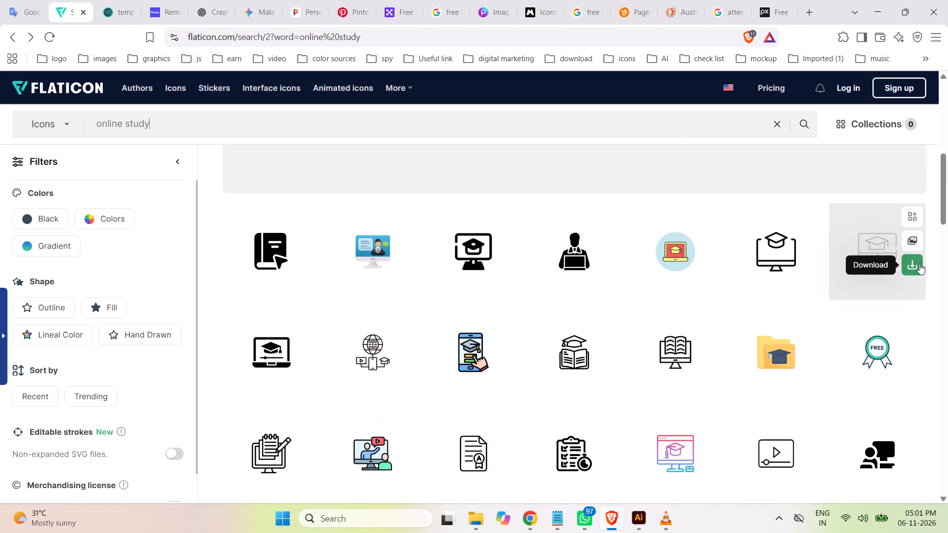
{"action": "scroll", "coordinate": [919, 264], "scroll_direction": "down", "scroll_amount": 1}
{"action": "scroll", "coordinate": [922, 264], "scroll_direction": "up", "scroll_amount": 1}
{"action": "scroll", "coordinate": [929, 263], "scroll_direction": "down", "scroll_amount": 8}
{"action": "scroll", "coordinate": [946, 253], "scroll_direction": "up", "scroll_amount": 3}
{"action": "scroll", "coordinate": [946, 253], "scroll_direction": "down", "scroll_amount": 1}
{"action": "scroll", "coordinate": [946, 253], "scroll_direction": "up", "scroll_amount": 2}
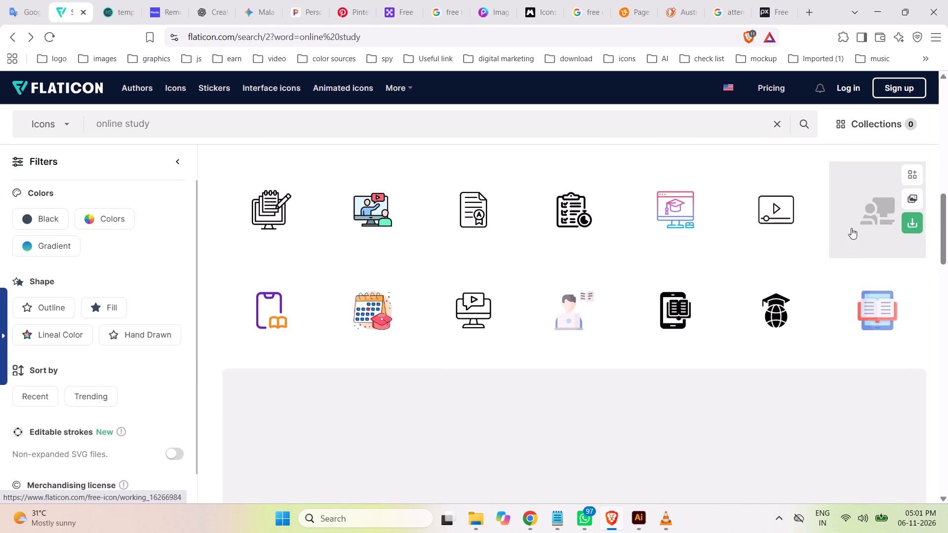
Download the solid black "Working" icon of a person at a monitor as a free PNG.
{"action": "left_click", "coordinate": [914, 225]}
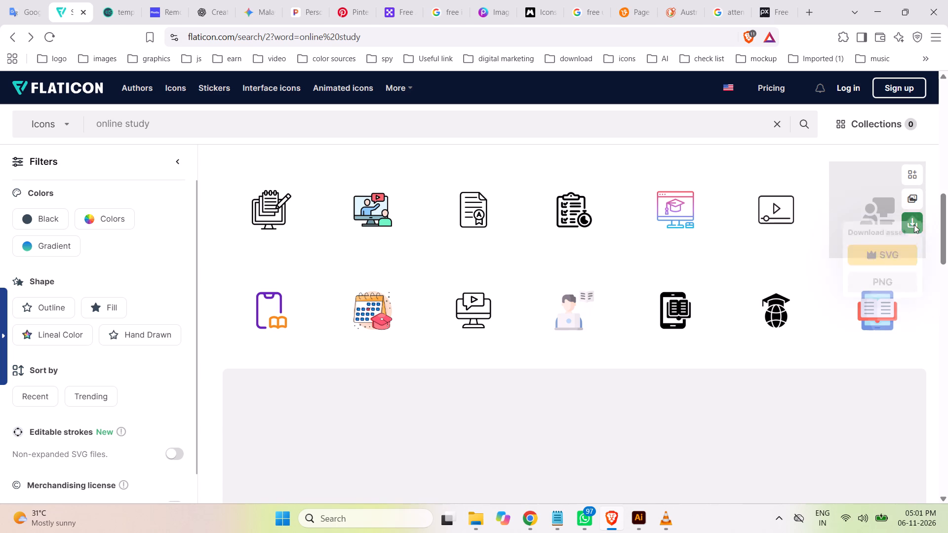
{"action": "left_click", "coordinate": [890, 296]}
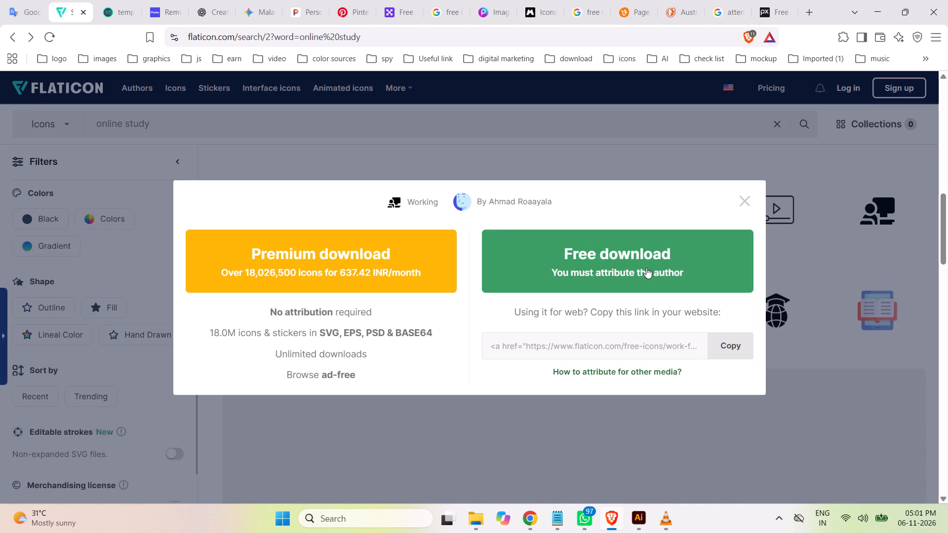
{"action": "left_click", "coordinate": [646, 267]}
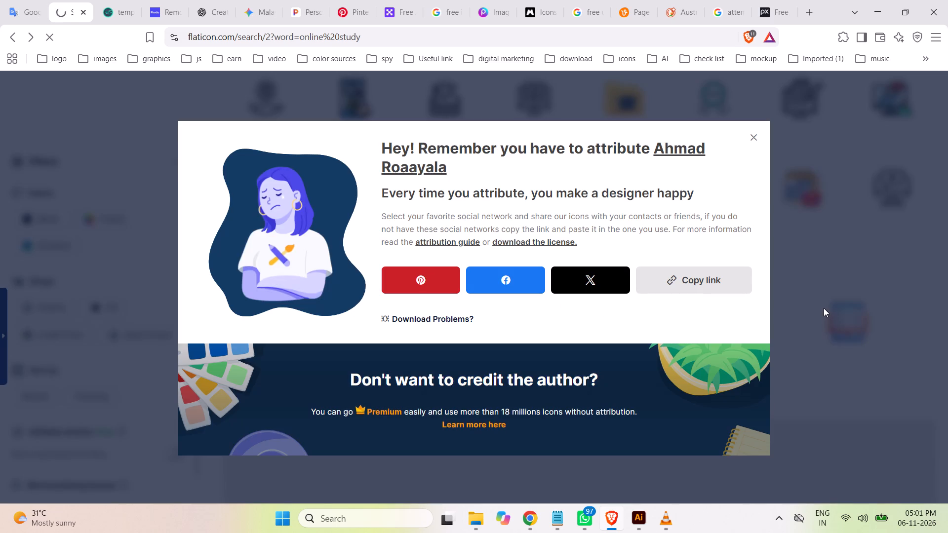
{"action": "left_click", "coordinate": [751, 138]}
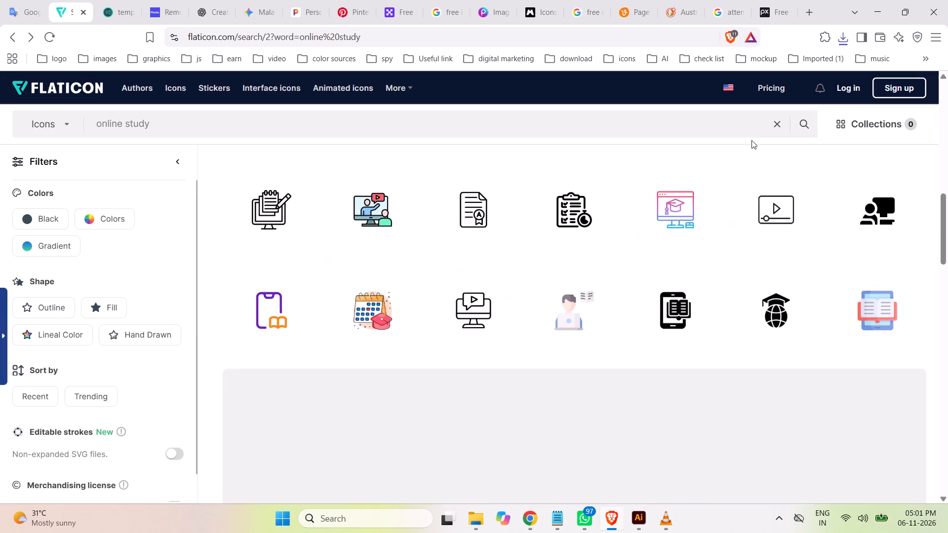
In File Explorer, move working.png from Downloads into the Health Services folder.
{"action": "left_click", "coordinate": [474, 522]}
{"action": "left_click", "coordinate": [63, 7]}
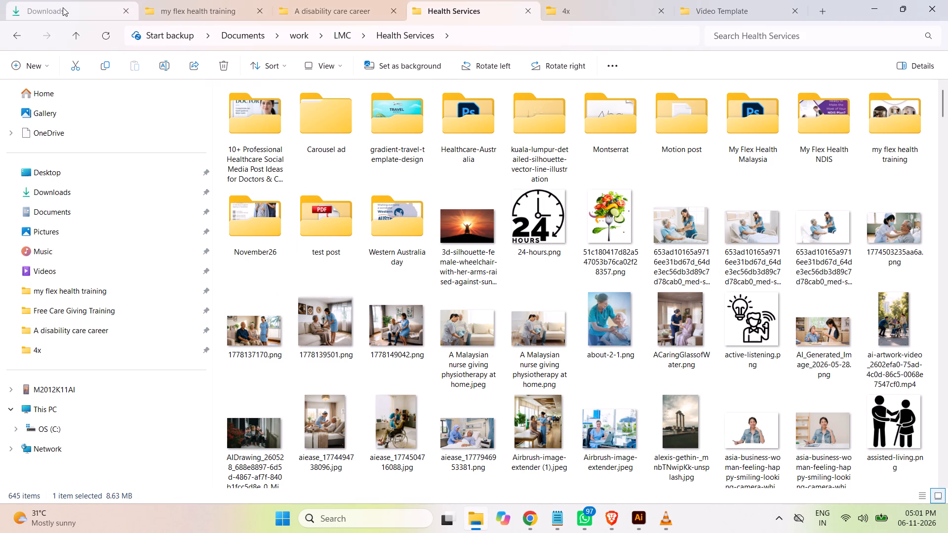
{"action": "left_click", "coordinate": [316, 117]}
{"action": "left_click", "coordinate": [256, 137]}
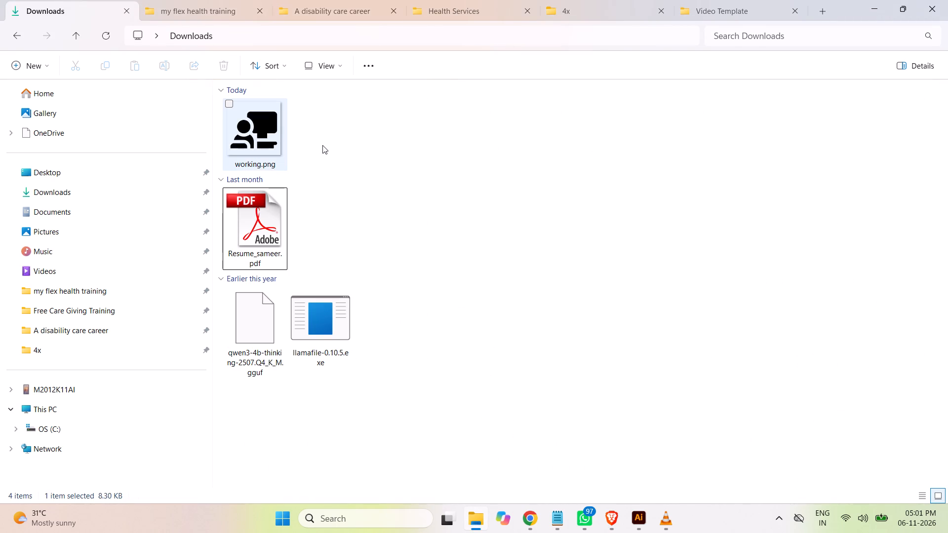
{"action": "key", "text": "ctrl+x"}
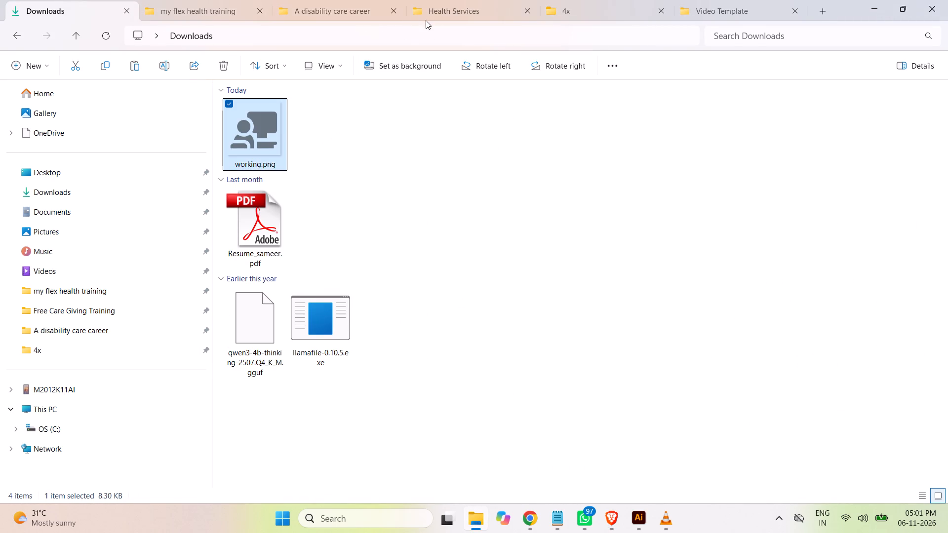
{"action": "left_click", "coordinate": [456, 6]}
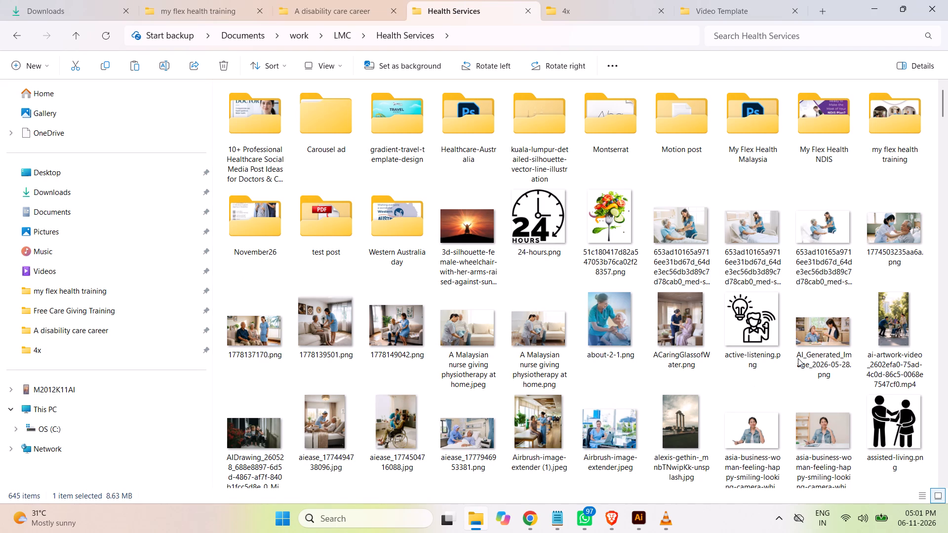
{"action": "key", "text": "ctrl+v"}
{"action": "left_click", "coordinate": [668, 447]}
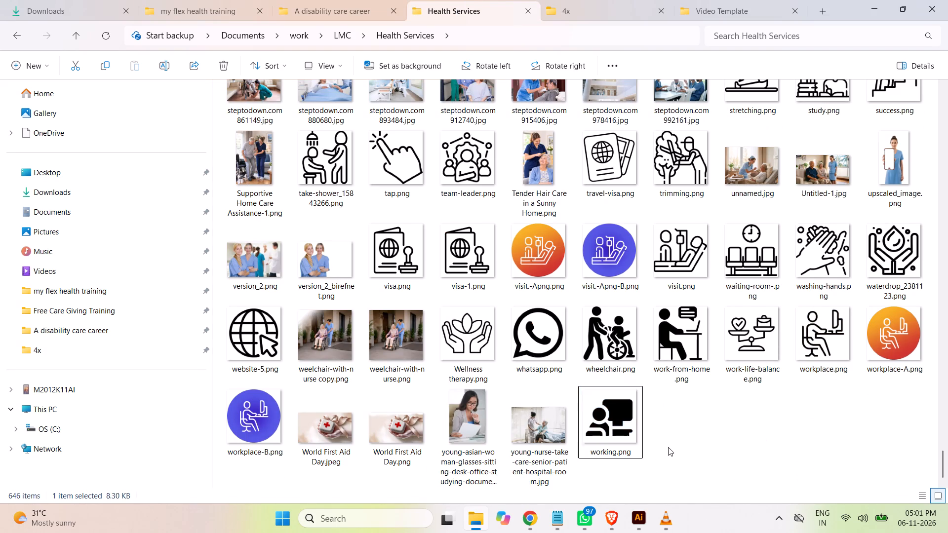
Place working.png in the Illustrator poster and transfer it out of the text copy 4 sublayer directly into Post-23 B.
{"action": "left_click_drag", "start_coordinate": [622, 435], "coordinate": [534, 399]}
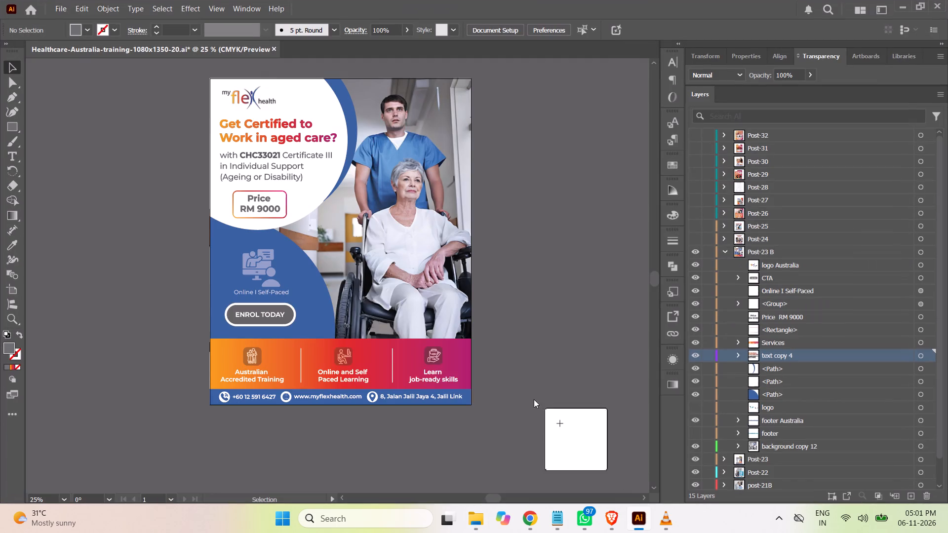
{"action": "left_click_drag", "start_coordinate": [534, 399], "coordinate": [281, 266]}
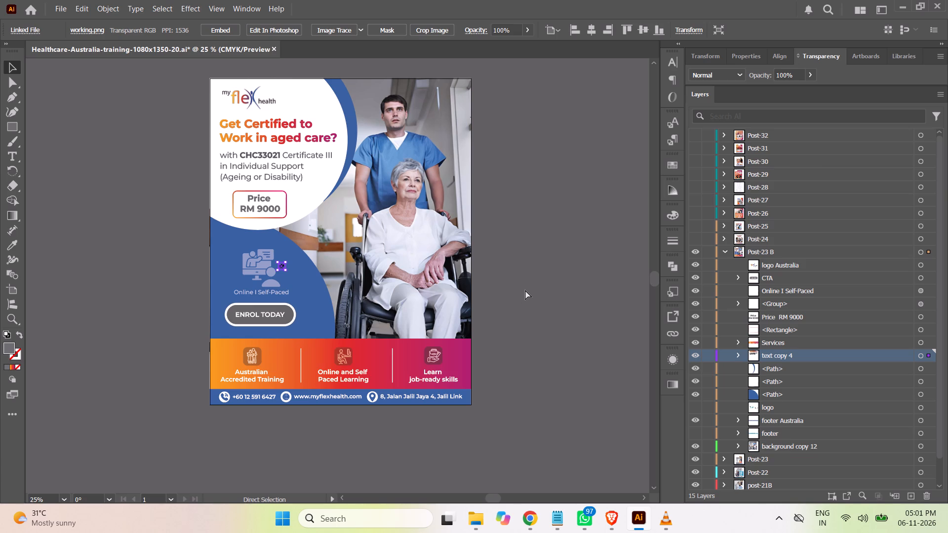
{"action": "key", "text": "ctrl+x"}
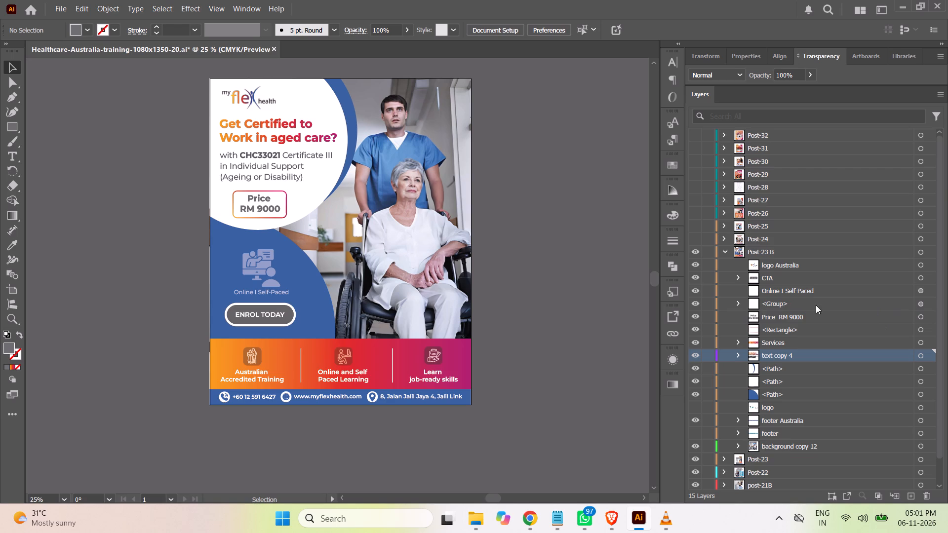
{"action": "left_click", "coordinate": [919, 305]}
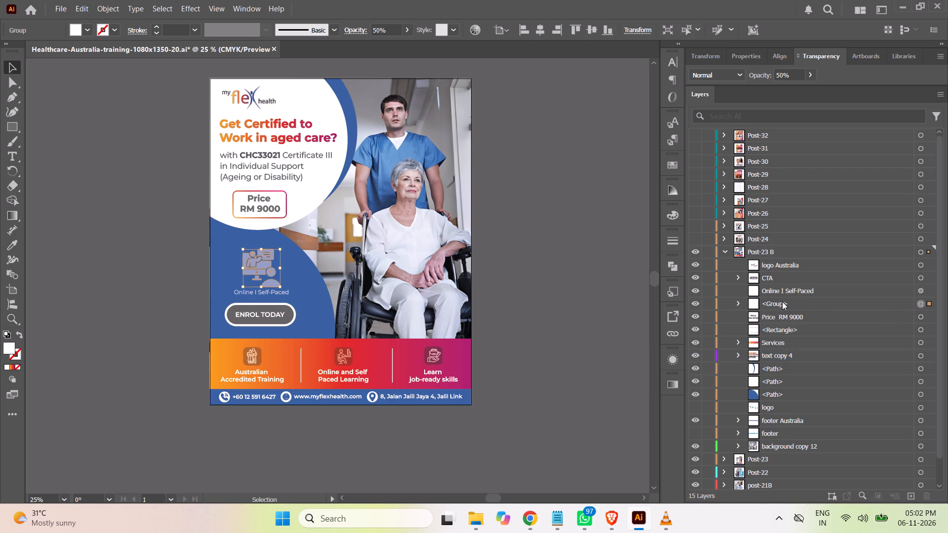
{"action": "key", "text": "ctrl+v"}
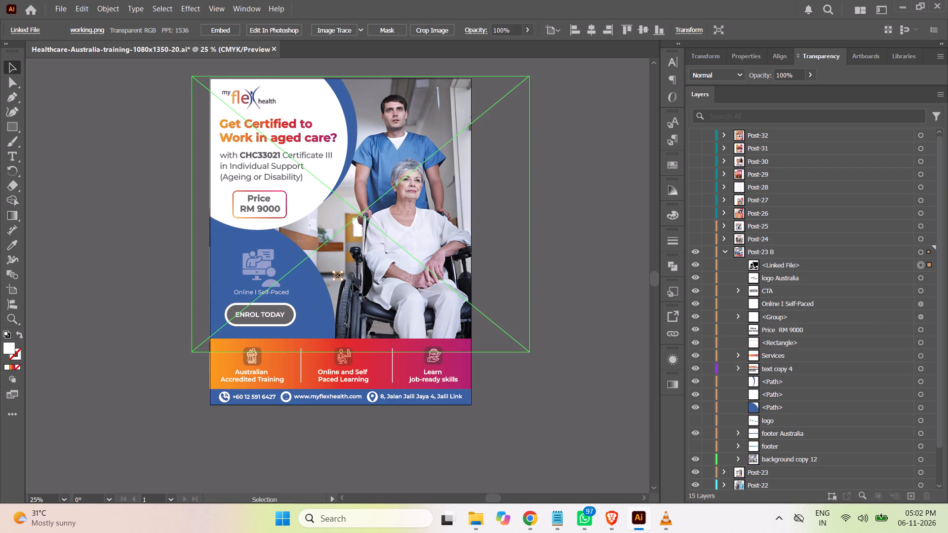
Scale the working.png image to about 200 px square and position it over the existing icon above "Online I Self-Paced".
{"action": "left_click_drag", "start_coordinate": [343, 279], "coordinate": [398, 338], "text": "shift"}
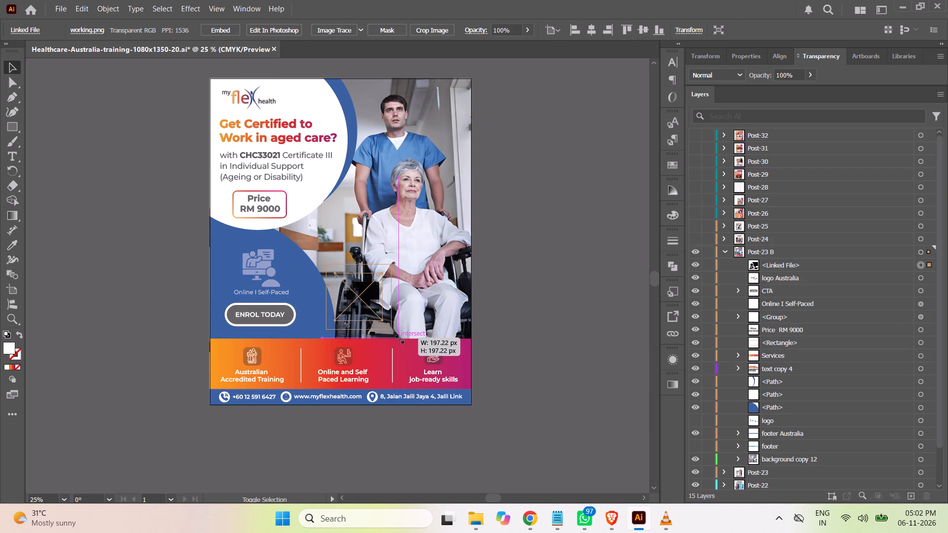
{"action": "left_click_drag", "start_coordinate": [398, 338], "coordinate": [401, 342], "text": "shift"}
{"action": "left_click_drag", "start_coordinate": [372, 303], "coordinate": [272, 270]}
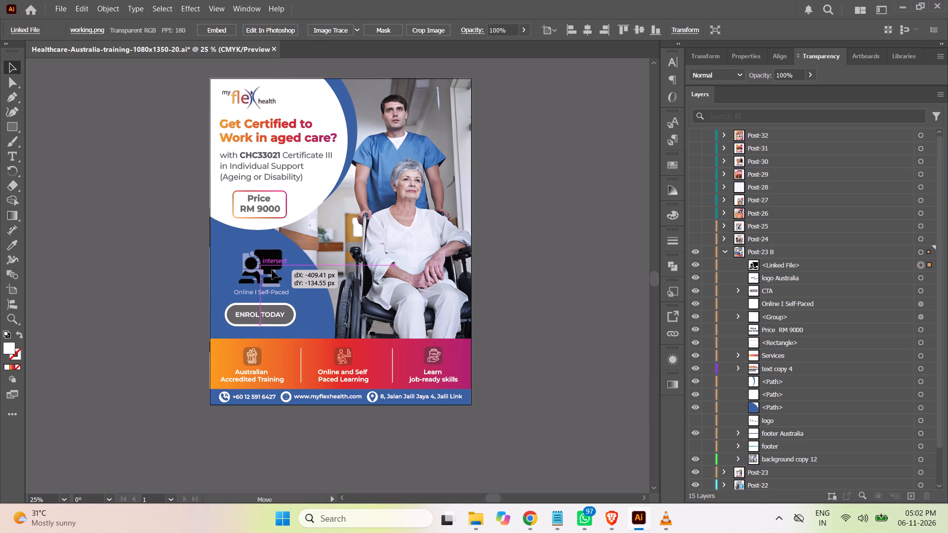
{"action": "left_click_drag", "start_coordinate": [272, 270], "coordinate": [270, 271]}
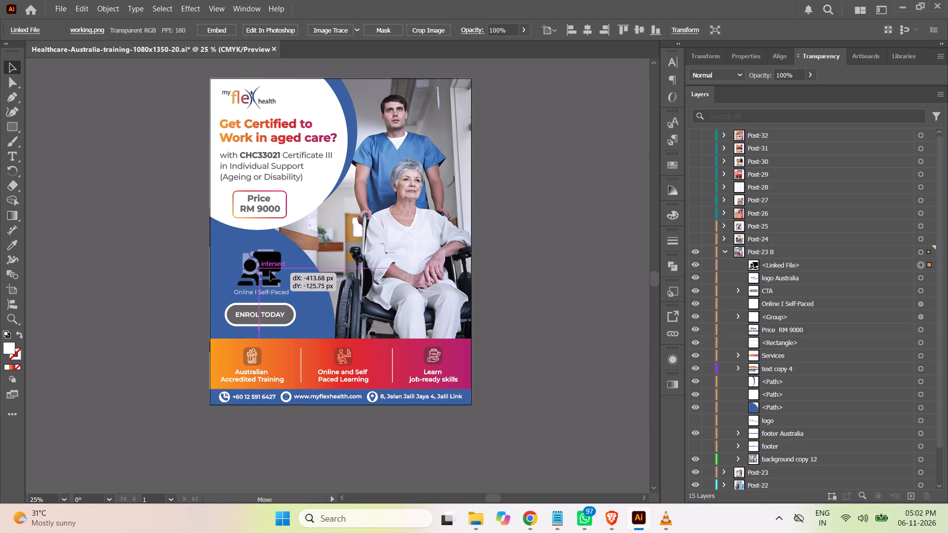
{"action": "left_click_drag", "start_coordinate": [270, 271], "coordinate": [271, 270]}
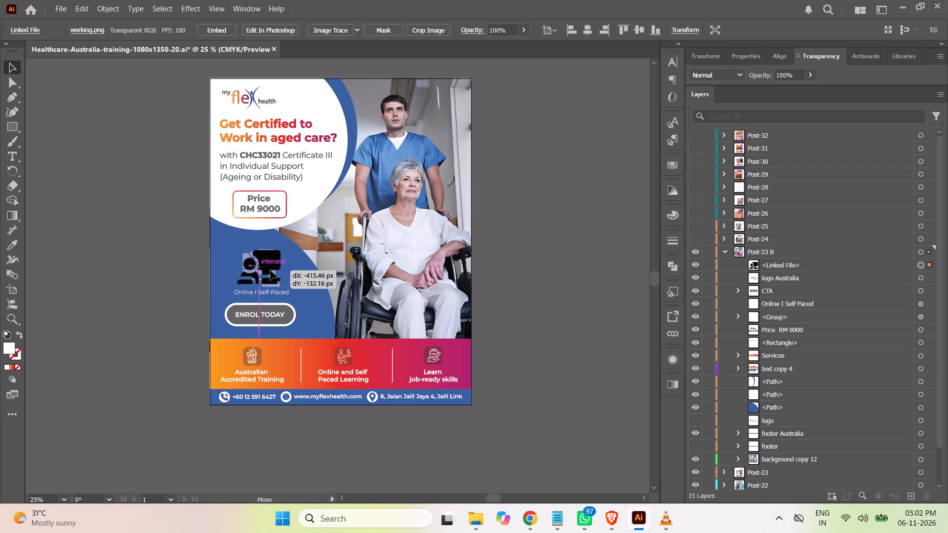
{"action": "left_click_drag", "start_coordinate": [271, 270], "coordinate": [270, 270]}
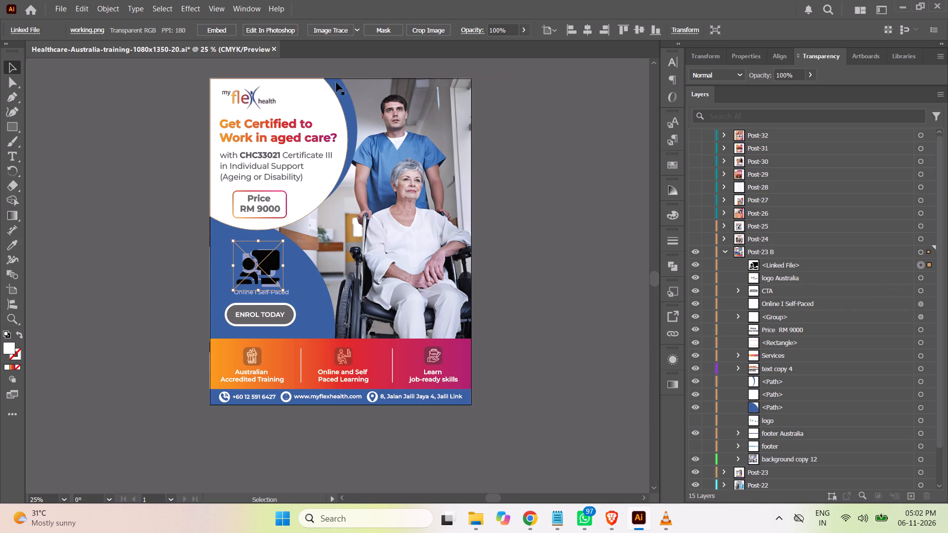
Trace and expand the working.png image into vector paths, and delete its white background compound path.
{"action": "left_click", "coordinate": [328, 31]}
{"action": "left_click", "coordinate": [318, 29]}
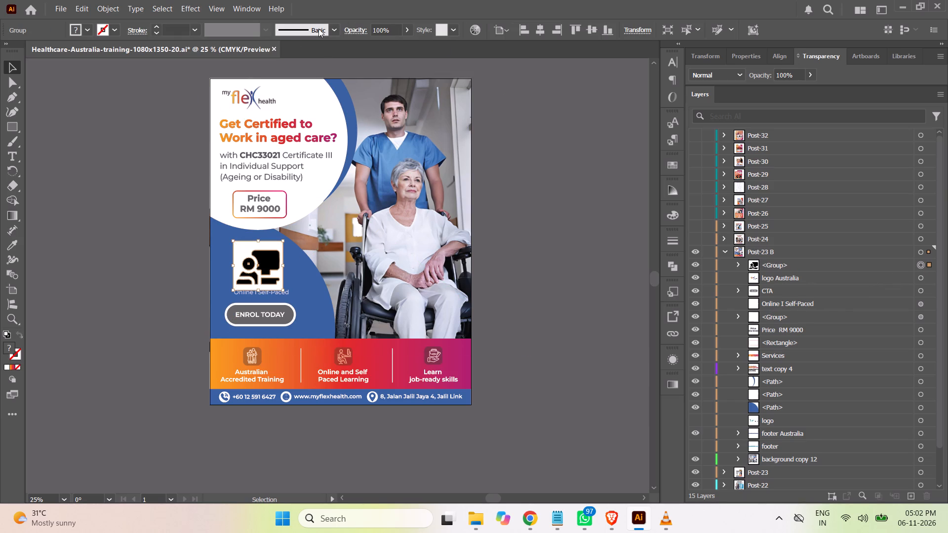
{"action": "left_click", "coordinate": [738, 263]}
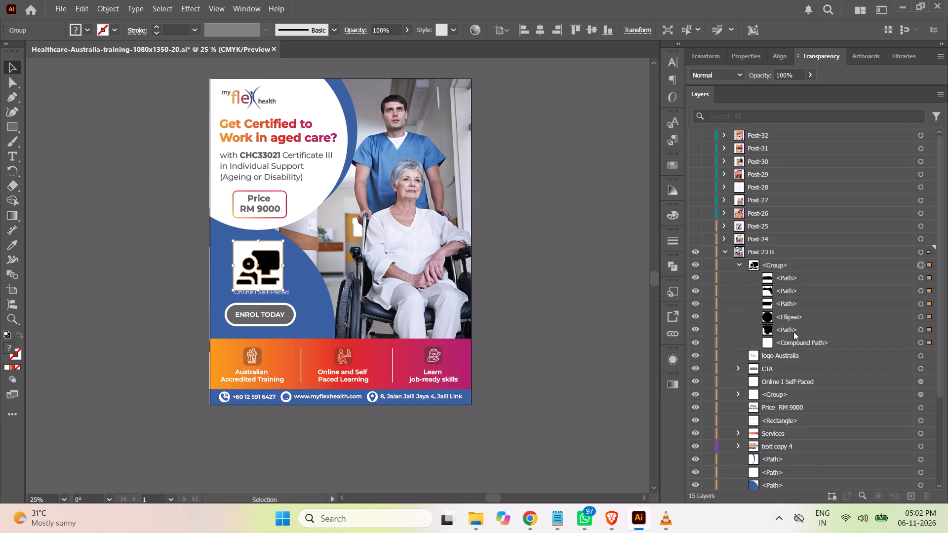
{"action": "left_click", "coordinate": [793, 342]}
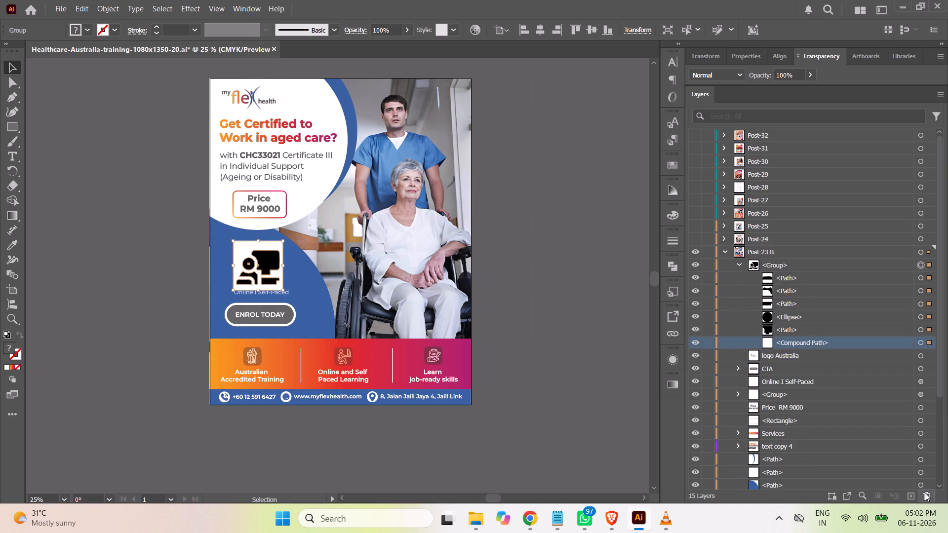
{"action": "left_click", "coordinate": [925, 493]}
{"action": "left_click", "coordinate": [740, 262]}
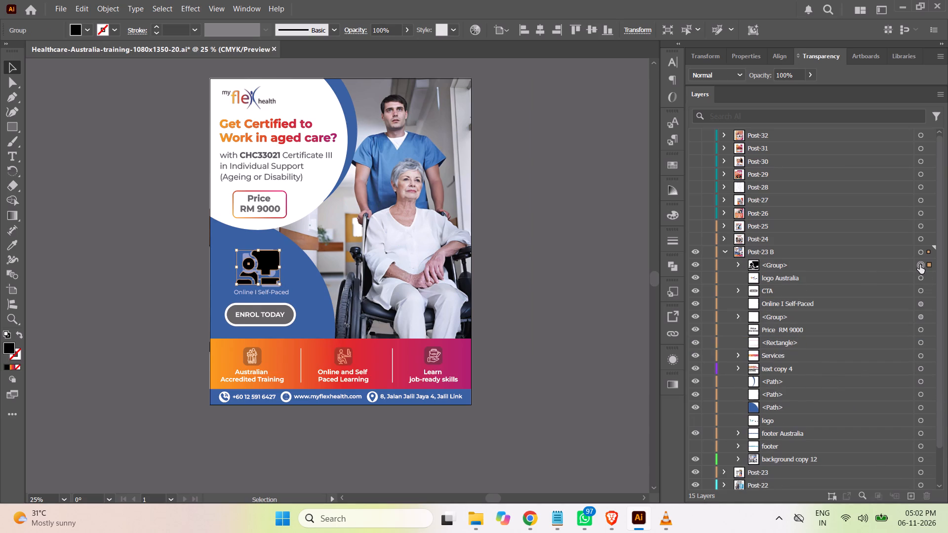
Move the new icon group just beneath the Online I Self-Paced text in the layer order, and delete the old icon group.
{"action": "left_click", "coordinate": [803, 266]}
{"action": "left_click_drag", "start_coordinate": [802, 262], "coordinate": [802, 265]}
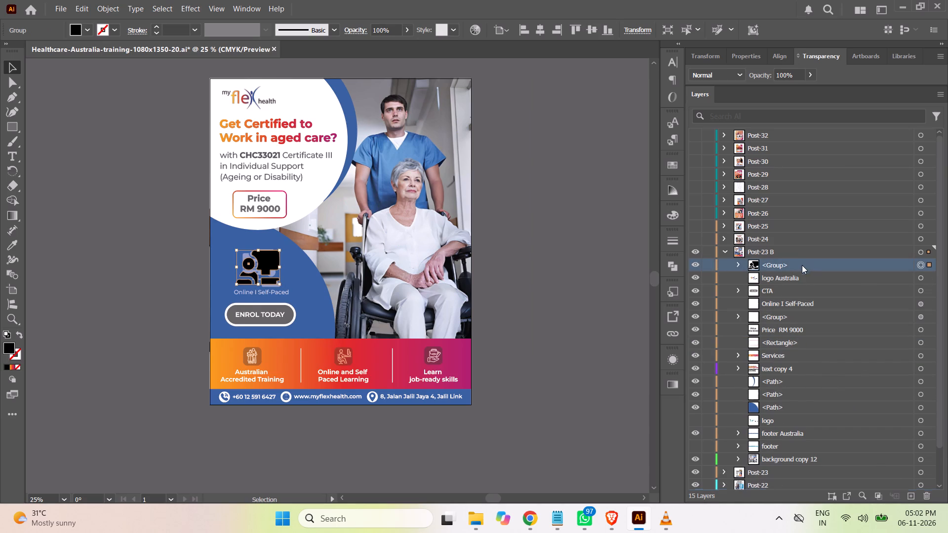
{"action": "left_click_drag", "start_coordinate": [802, 265], "coordinate": [799, 311]}
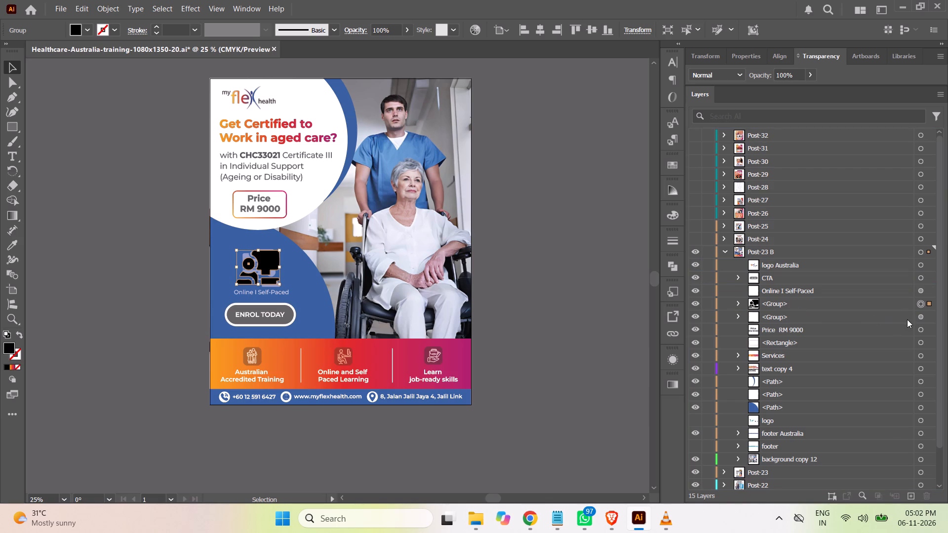
{"action": "left_click", "coordinate": [918, 316]}
{"action": "left_click", "coordinate": [835, 319]}
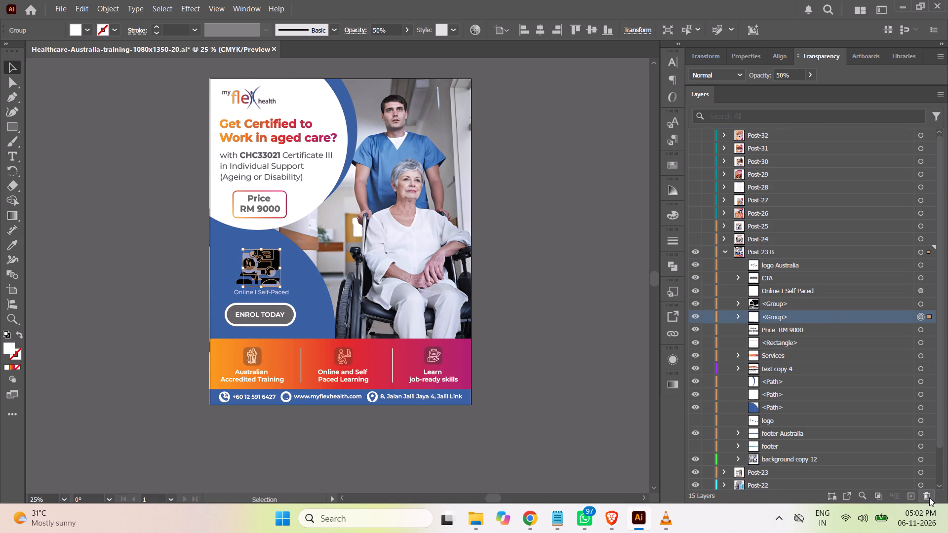
{"action": "left_click", "coordinate": [927, 497]}
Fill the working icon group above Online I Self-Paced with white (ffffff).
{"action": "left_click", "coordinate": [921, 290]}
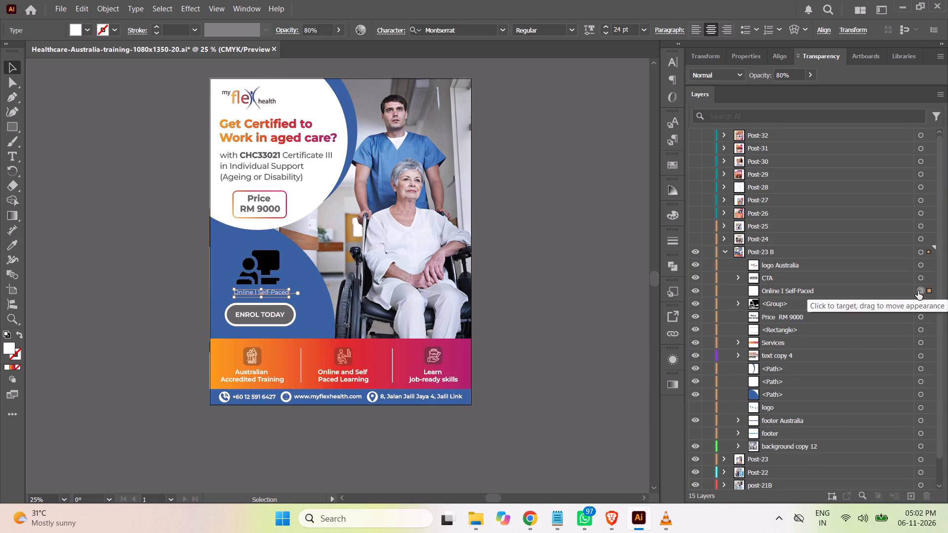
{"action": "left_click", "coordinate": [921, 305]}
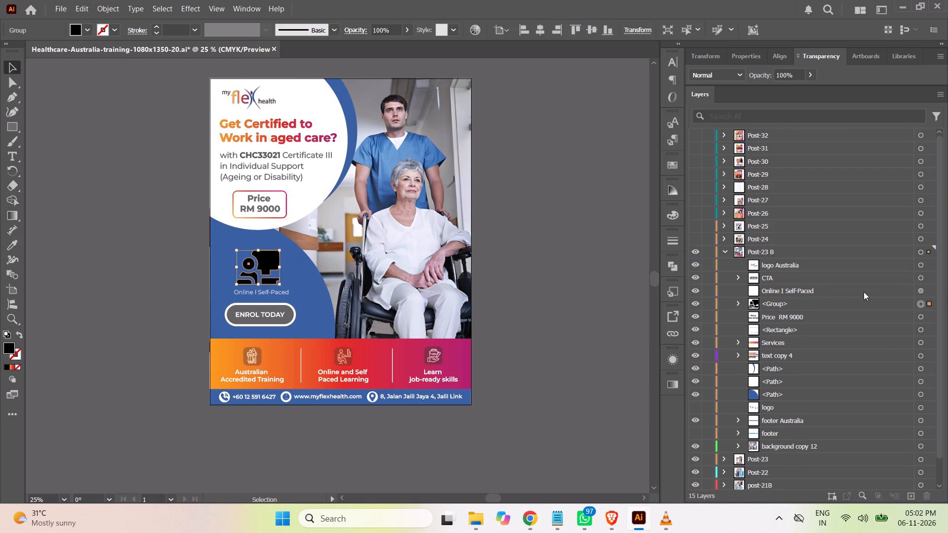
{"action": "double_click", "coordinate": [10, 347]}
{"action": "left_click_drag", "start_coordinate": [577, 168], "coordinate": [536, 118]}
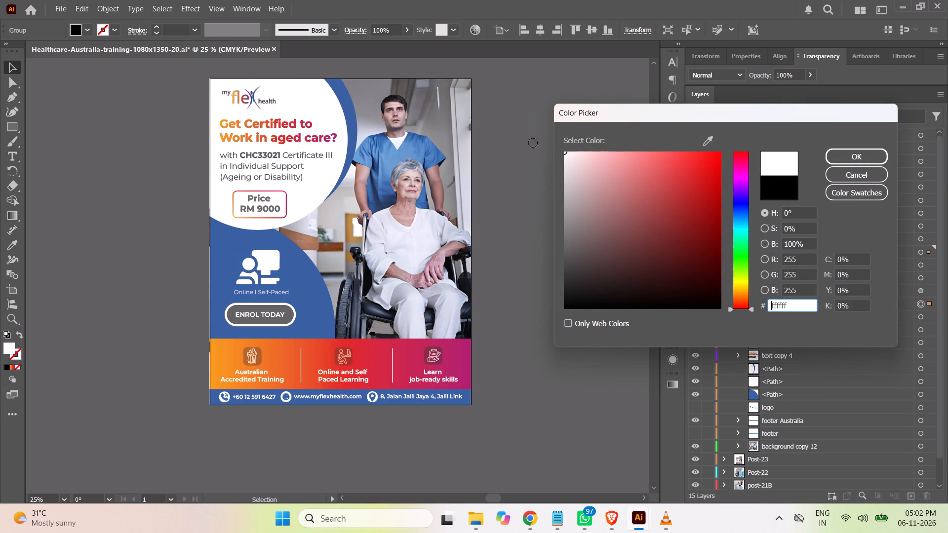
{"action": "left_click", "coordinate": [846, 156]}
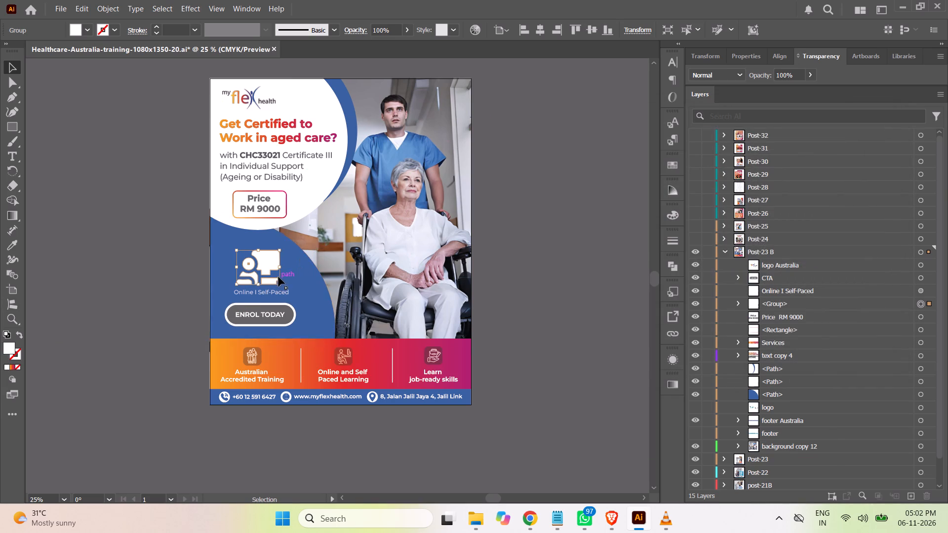
Centre the icon group and the Online I Self-Paced text horizontally on each other, and save the document.
{"action": "left_click", "coordinate": [919, 291], "text": "shift"}
{"action": "left_click", "coordinate": [874, 291]}
{"action": "left_click", "coordinate": [874, 303], "text": "shift"}
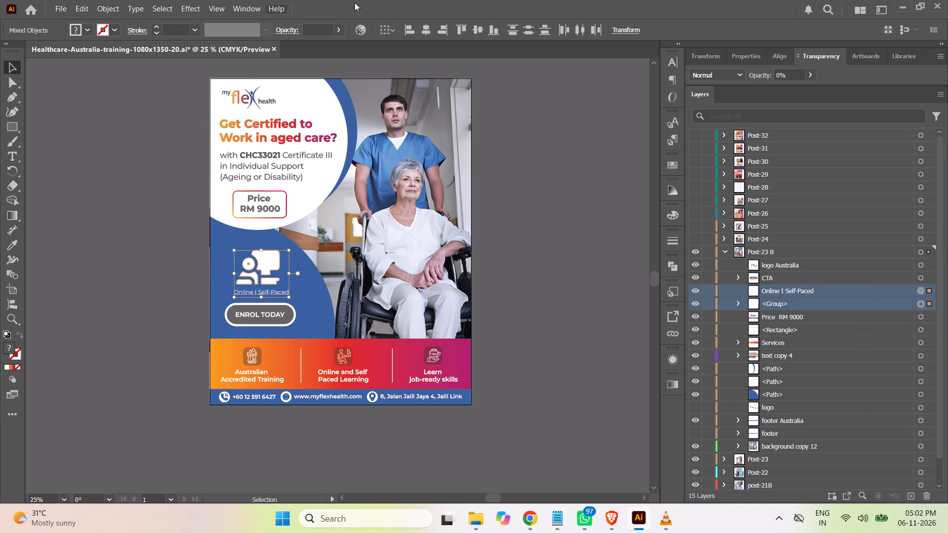
{"action": "left_click", "coordinate": [425, 31]}
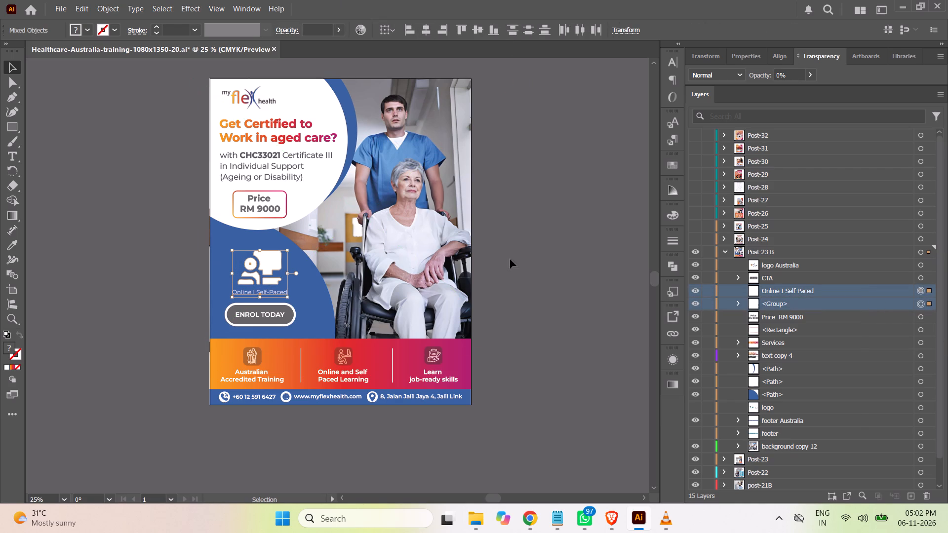
{"action": "left_click", "coordinate": [552, 253]}
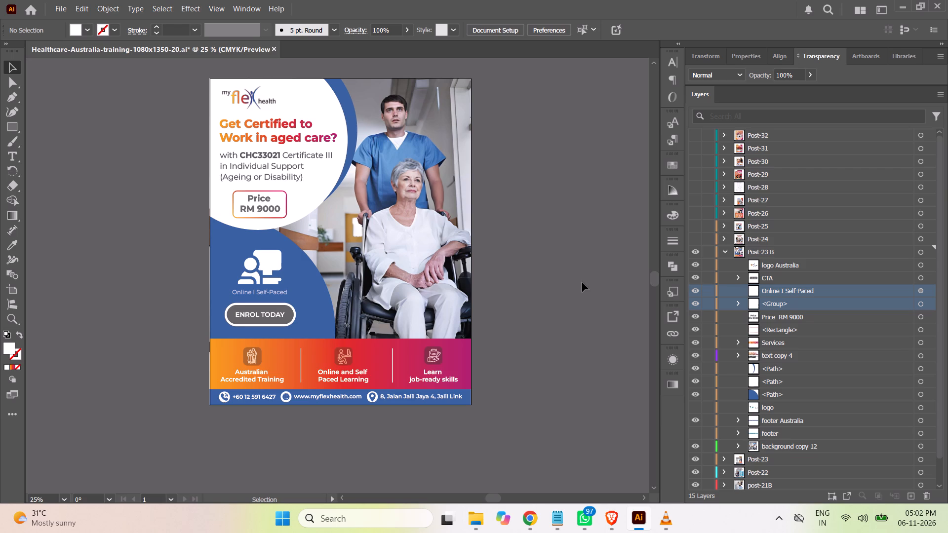
{"action": "key", "text": "ctrl+s"}
Switch to Brave and download the black Tutoring icon as a 512px PNG from Flaticon's online study results.
{"action": "left_click", "coordinate": [609, 517]}
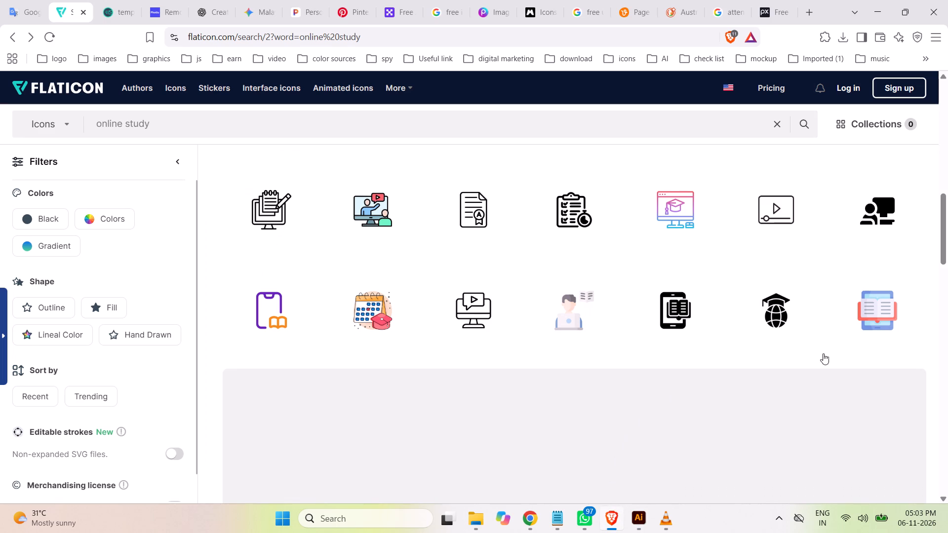
{"action": "scroll", "coordinate": [930, 265], "scroll_direction": "down", "scroll_amount": 2}
{"action": "scroll", "coordinate": [925, 265], "scroll_direction": "up", "scroll_amount": 1}
{"action": "scroll", "coordinate": [910, 264], "scroll_direction": "down", "scroll_amount": 3}
{"action": "scroll", "coordinate": [902, 263], "scroll_direction": "up", "scroll_amount": 1}
{"action": "scroll", "coordinate": [902, 263], "scroll_direction": "down", "scroll_amount": 2}
{"action": "scroll", "coordinate": [901, 263], "scroll_direction": "up", "scroll_amount": 1}
{"action": "scroll", "coordinate": [901, 263], "scroll_direction": "down", "scroll_amount": 1}
{"action": "scroll", "coordinate": [901, 263], "scroll_direction": "up", "scroll_amount": 1}
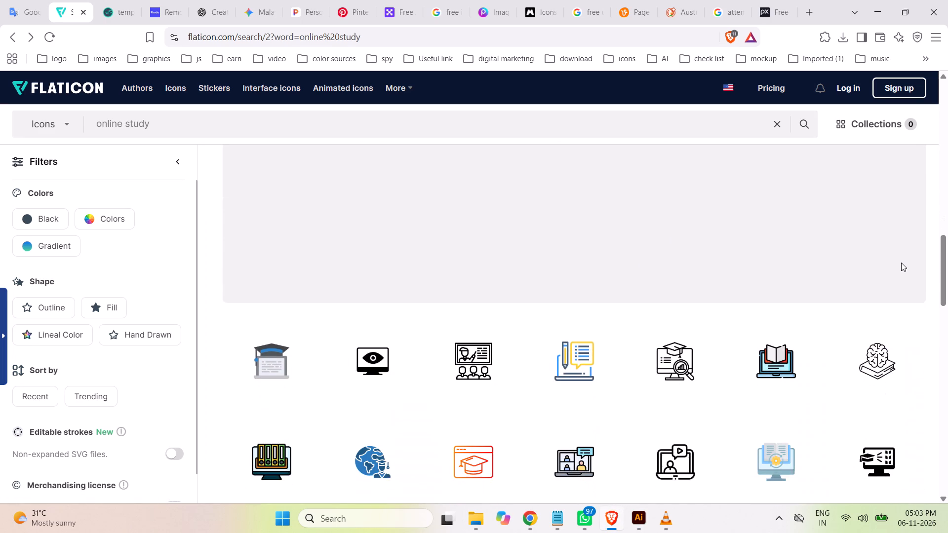
{"action": "scroll", "coordinate": [888, 246], "scroll_direction": "down", "scroll_amount": 3}
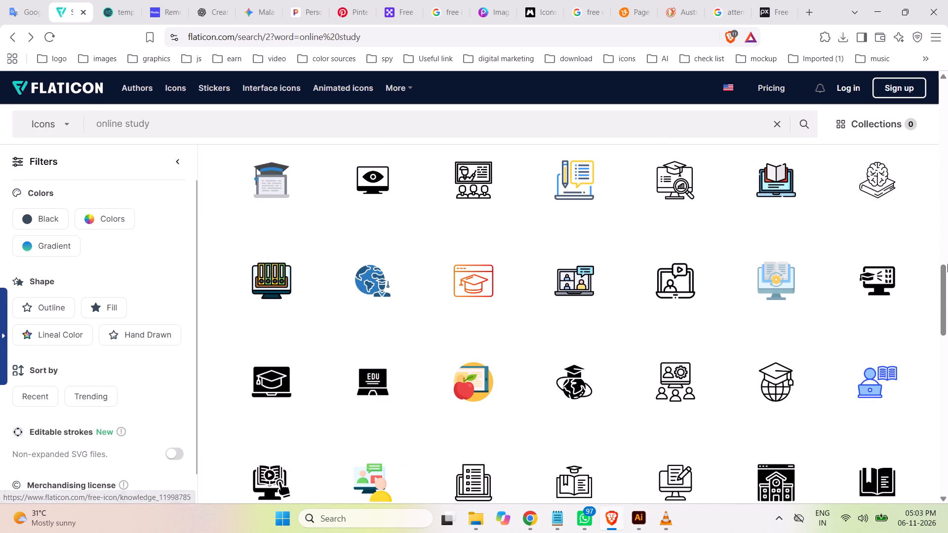
{"action": "scroll", "coordinate": [899, 237], "scroll_direction": "up", "scroll_amount": 1}
{"action": "scroll", "coordinate": [899, 237], "scroll_direction": "down", "scroll_amount": 5}
{"action": "scroll", "coordinate": [902, 226], "scroll_direction": "up", "scroll_amount": 1}
{"action": "scroll", "coordinate": [890, 221], "scroll_direction": "down", "scroll_amount": 2}
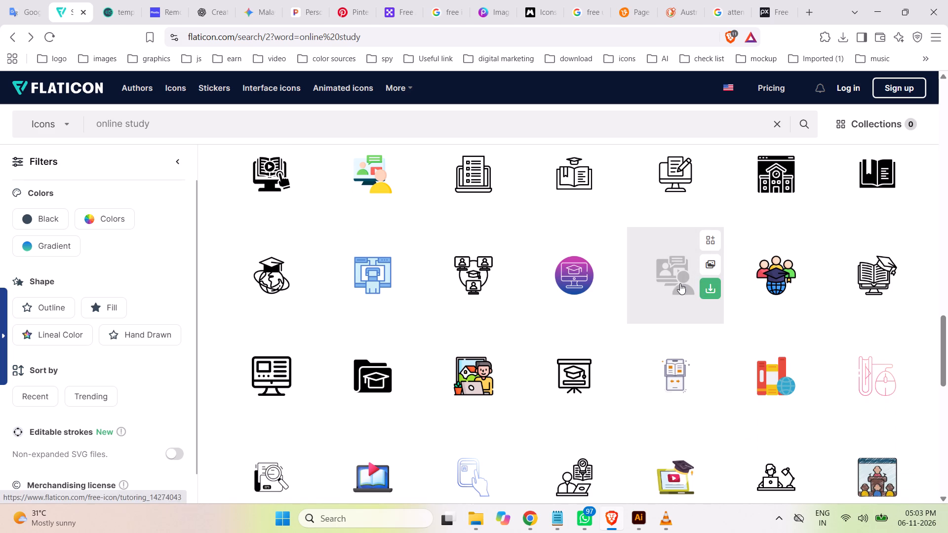
{"action": "left_click", "coordinate": [665, 279]}
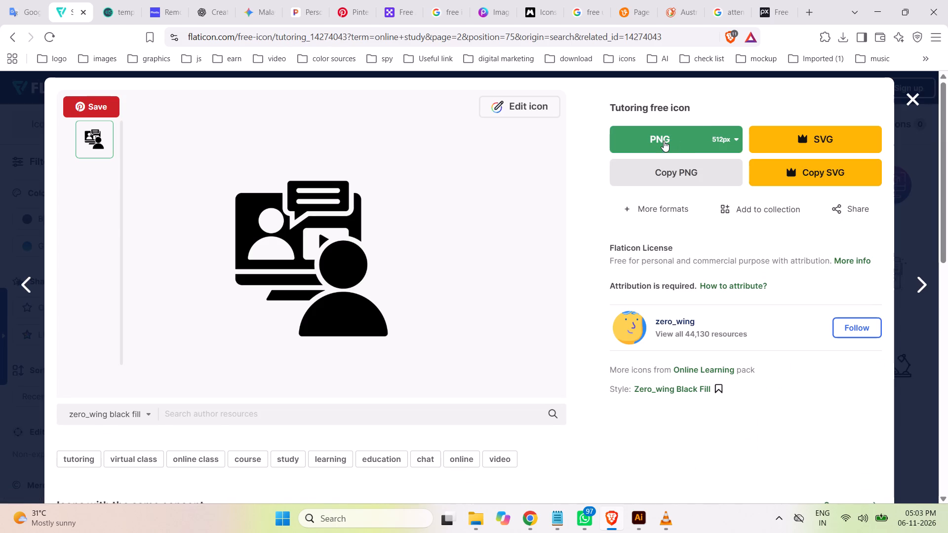
{"action": "left_click", "coordinate": [664, 141]}
{"action": "left_click", "coordinate": [747, 329]}
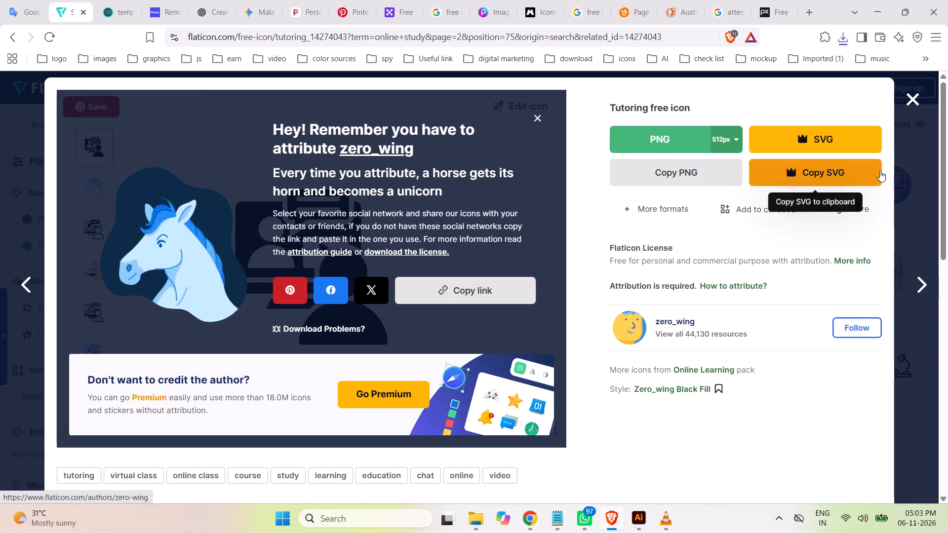
{"action": "left_click", "coordinate": [912, 99]}
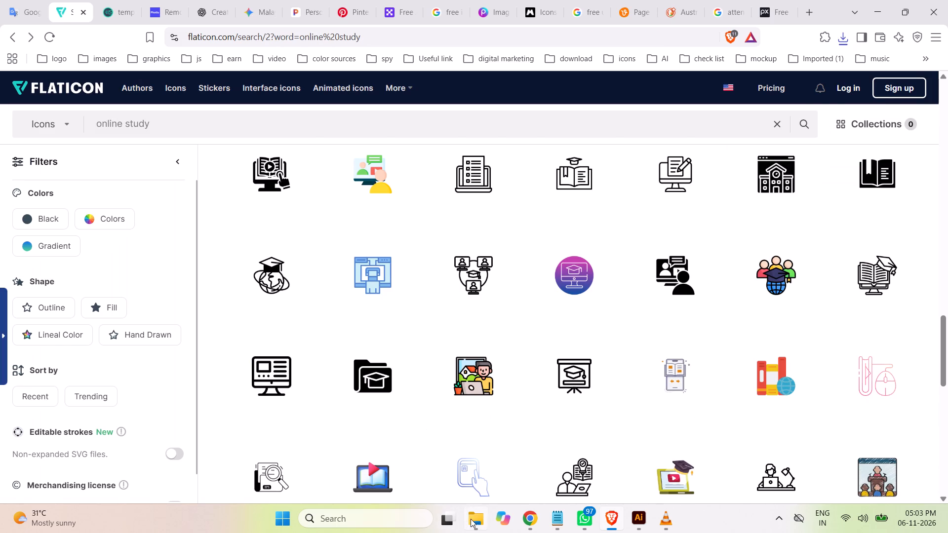
Switch to File Explorer and move tutoring.png from Downloads into the Health Services folder.
{"action": "left_click", "coordinate": [472, 519]}
{"action": "left_click", "coordinate": [59, 7]}
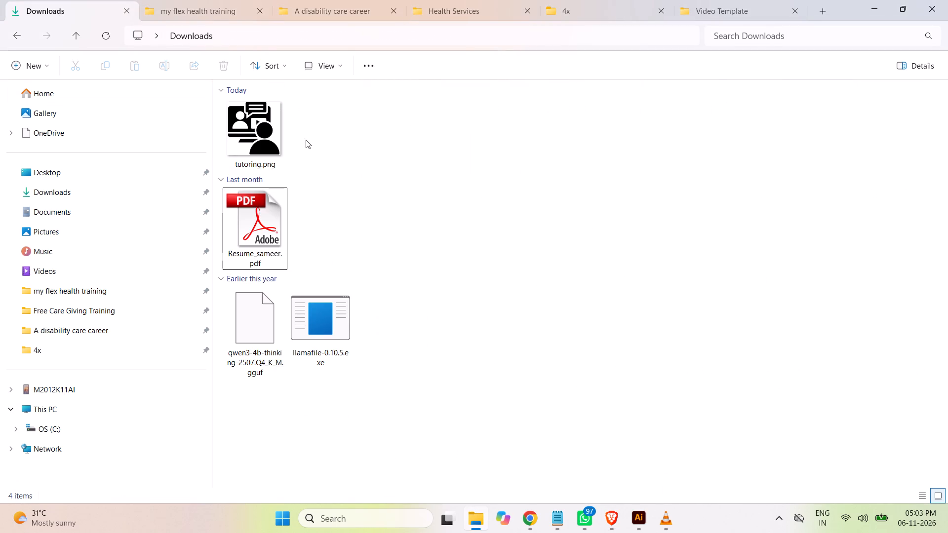
{"action": "left_click", "coordinate": [255, 140]}
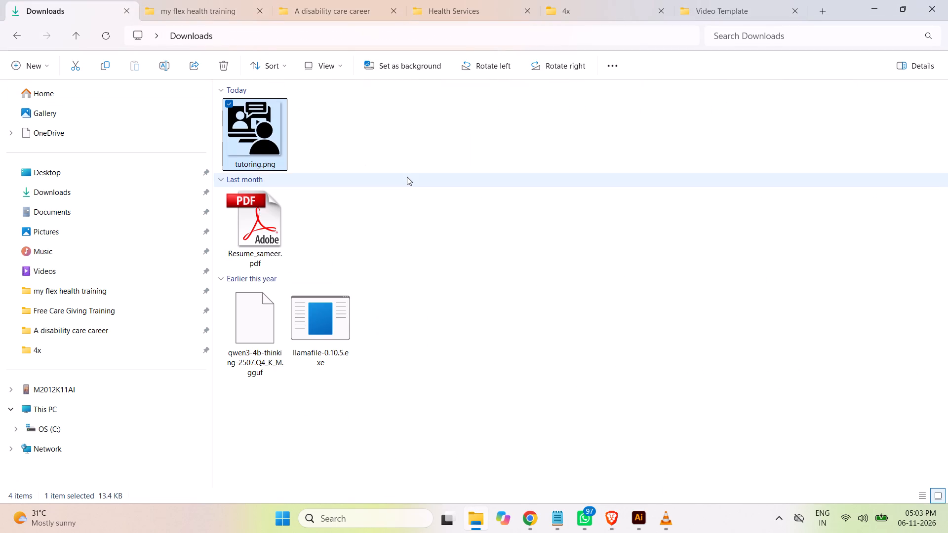
{"action": "key", "text": "ctrl+x"}
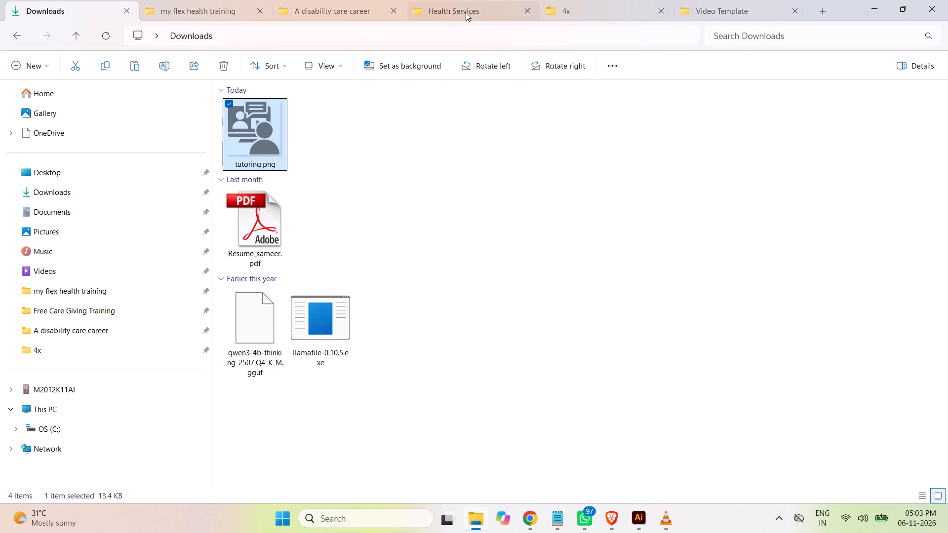
{"action": "left_click", "coordinate": [471, 9]}
{"action": "left_click", "coordinate": [723, 419]}
{"action": "key", "text": "ctrl+v"}
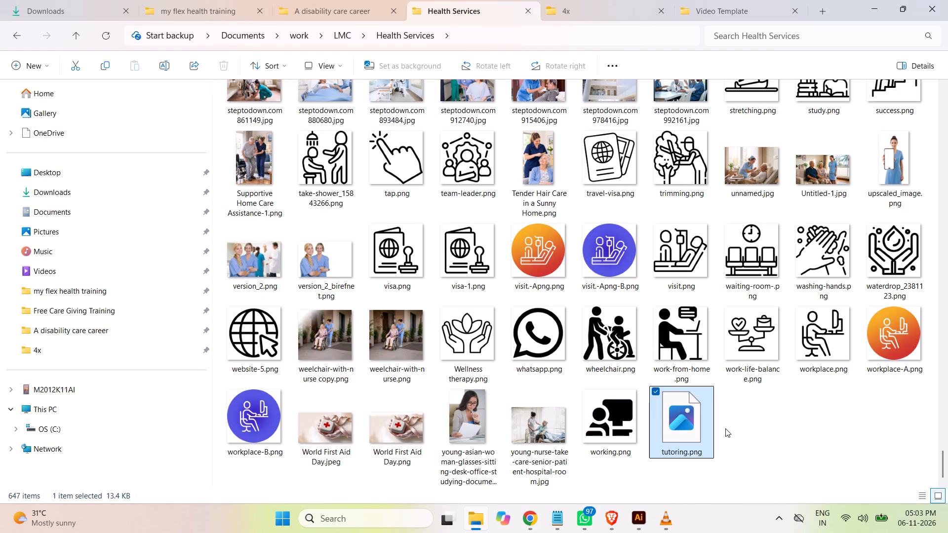
{"action": "left_click", "coordinate": [732, 445]}
Place tutoring.png from the Health Services folder into Post-23 B of the Illustrator poster.
{"action": "left_click_drag", "start_coordinate": [692, 440], "coordinate": [628, 526]}
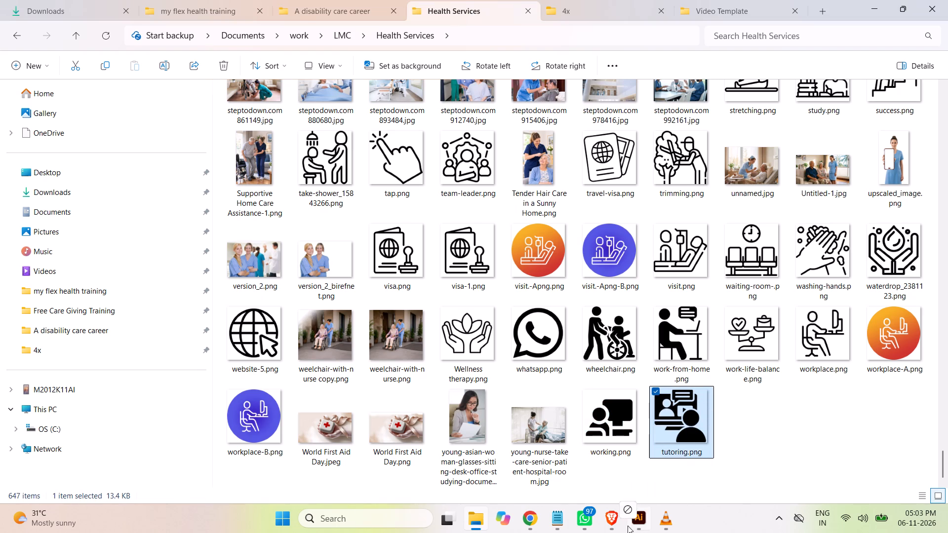
{"action": "left_click_drag", "start_coordinate": [628, 526], "coordinate": [291, 296]}
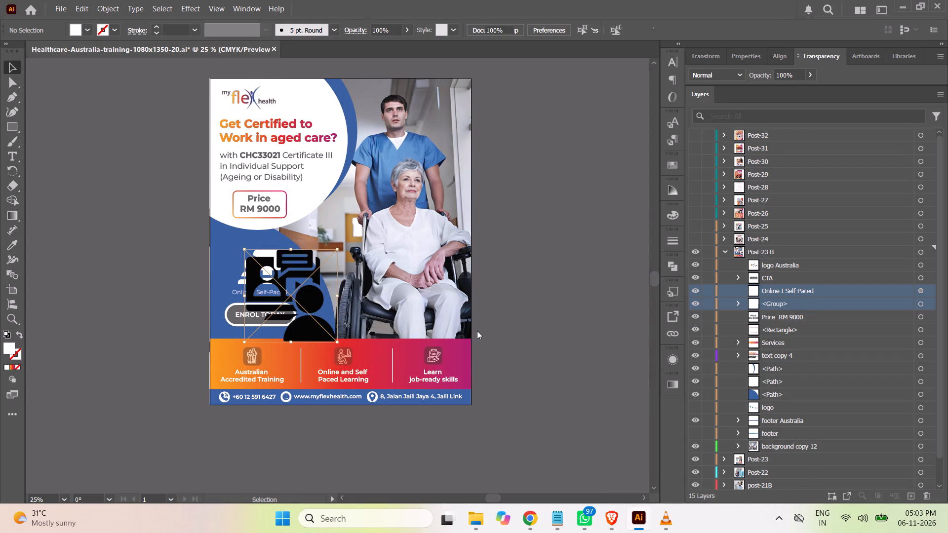
Switch to VLC media player and close it.
{"action": "left_click", "coordinate": [666, 524]}
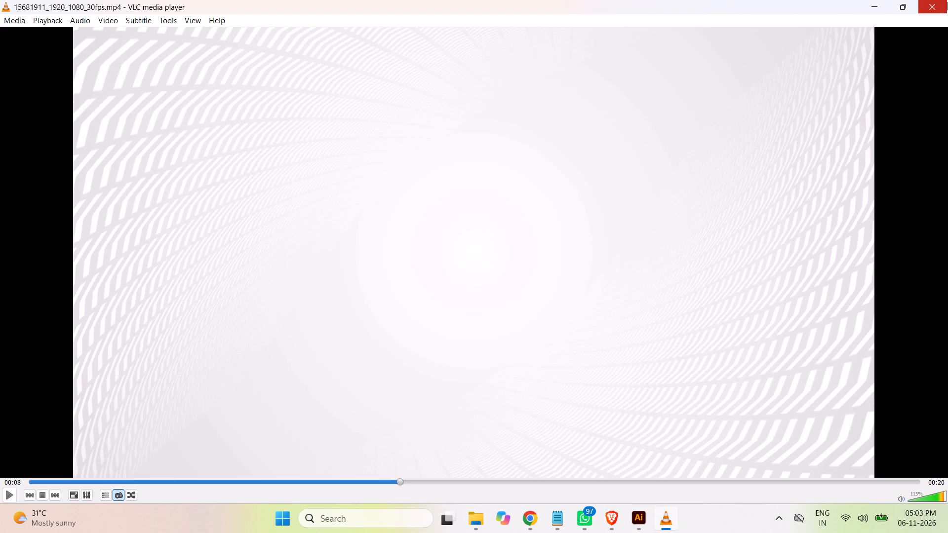
{"action": "left_click", "coordinate": [937, 6]}
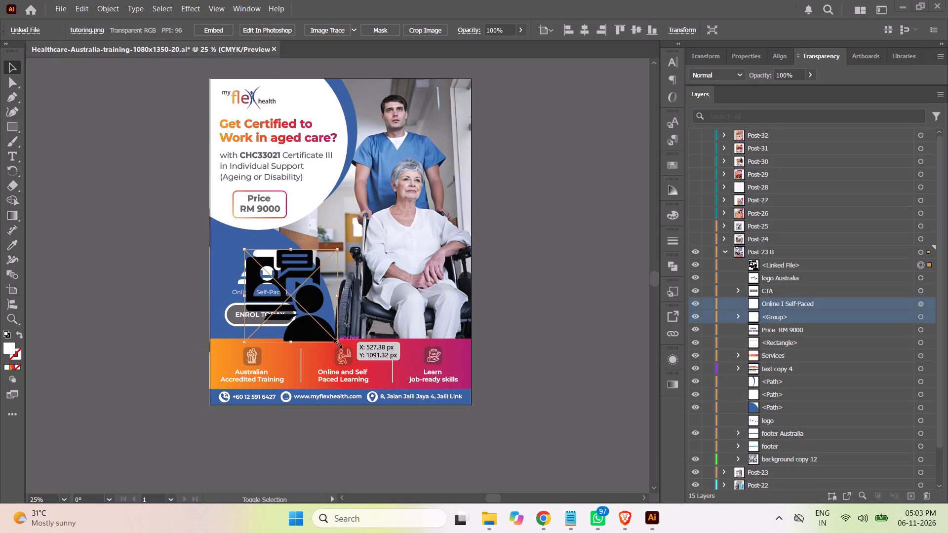
Scale the tutoring.png image to about 145 px square, over the existing icon above Online I Self-Paced.
{"action": "left_click_drag", "start_coordinate": [337, 343], "coordinate": [297, 297], "text": "shift"}
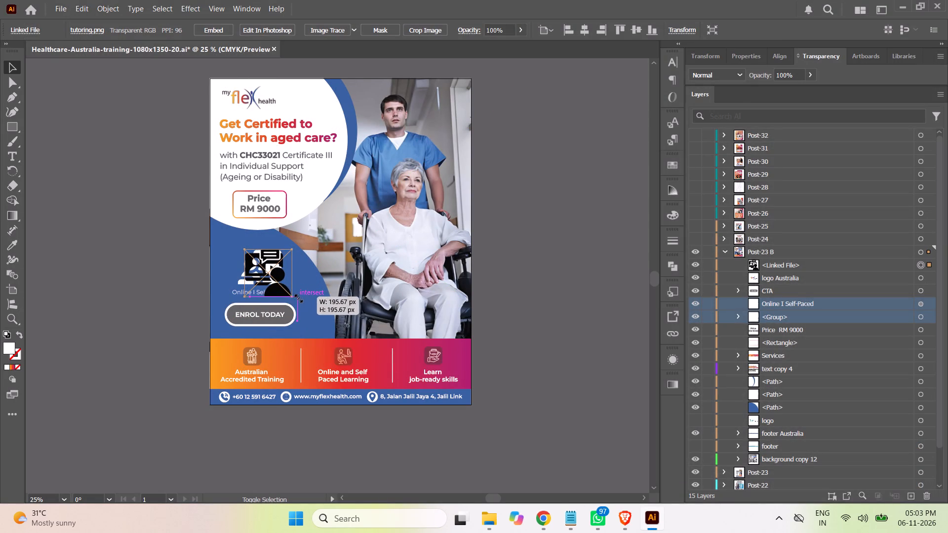
{"action": "left_click_drag", "start_coordinate": [297, 297], "coordinate": [293, 284], "text": "shift"}
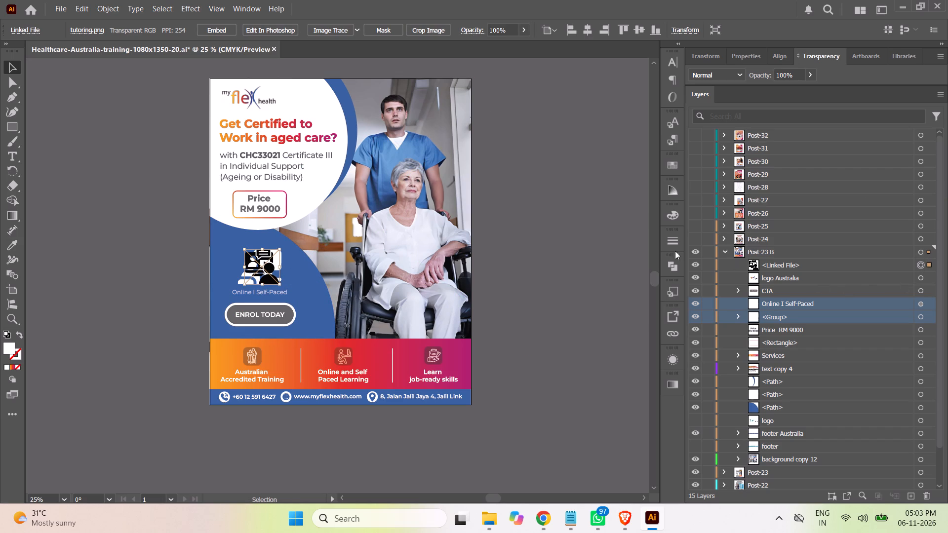
Trace and expand the tutoring.png image into vector paths, and delete its white paths, white ellipse and white background compound path.
{"action": "left_click", "coordinate": [328, 30]}
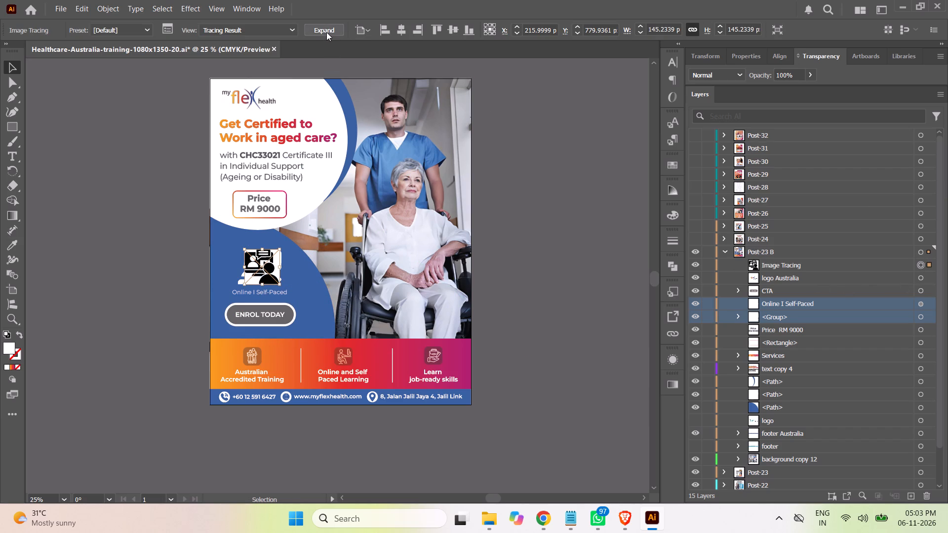
{"action": "left_click", "coordinate": [326, 29]}
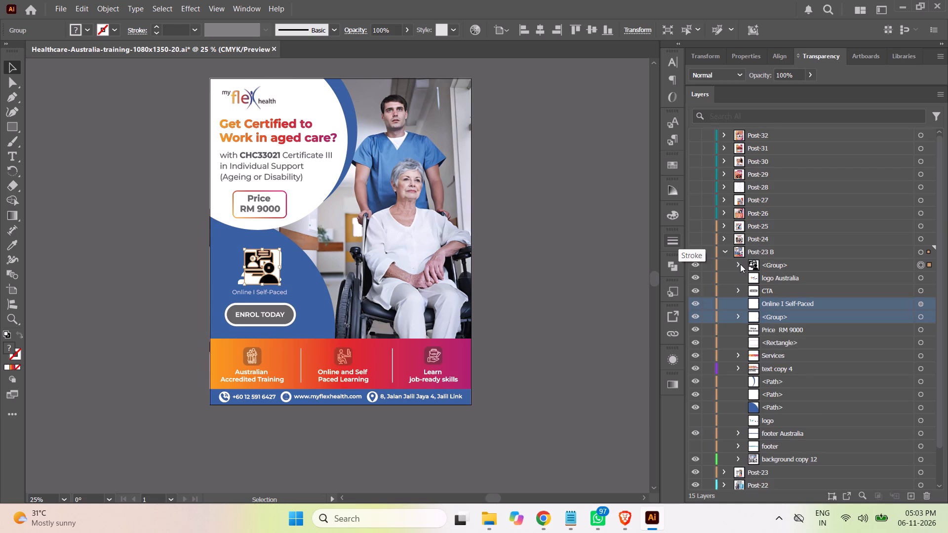
{"action": "left_click", "coordinate": [739, 264]}
{"action": "left_click", "coordinate": [802, 317]}
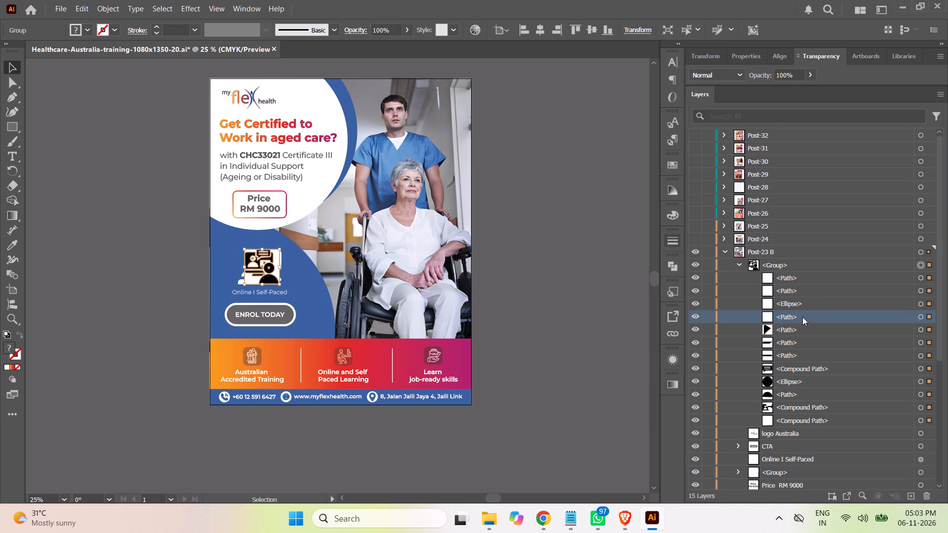
{"action": "left_click", "coordinate": [802, 277], "text": "shift"}
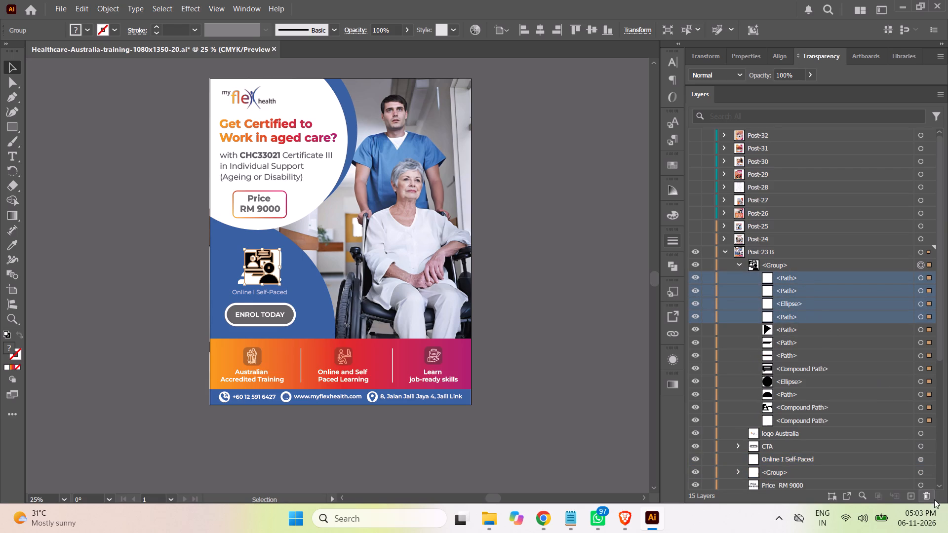
{"action": "left_click", "coordinate": [929, 495]}
{"action": "left_click", "coordinate": [807, 367]}
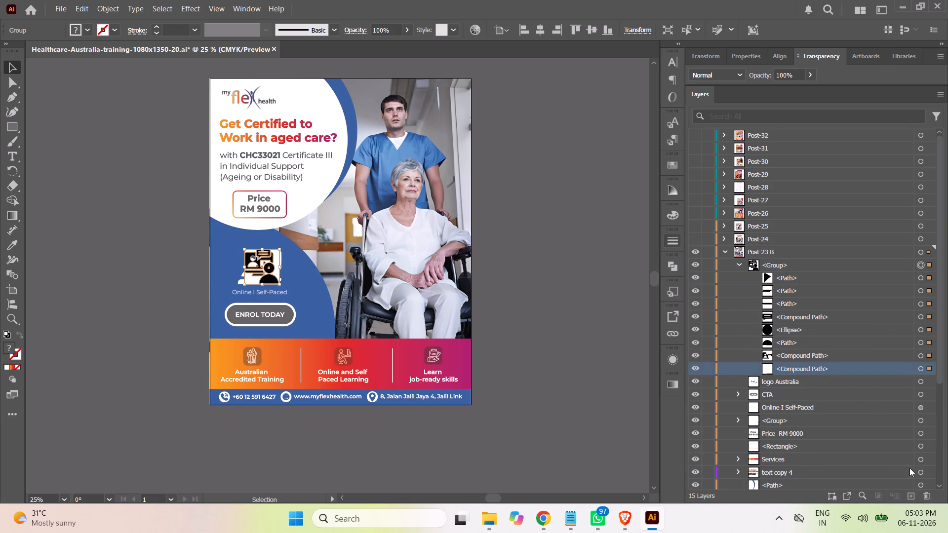
{"action": "left_click", "coordinate": [930, 495]}
{"action": "left_click", "coordinate": [740, 264]}
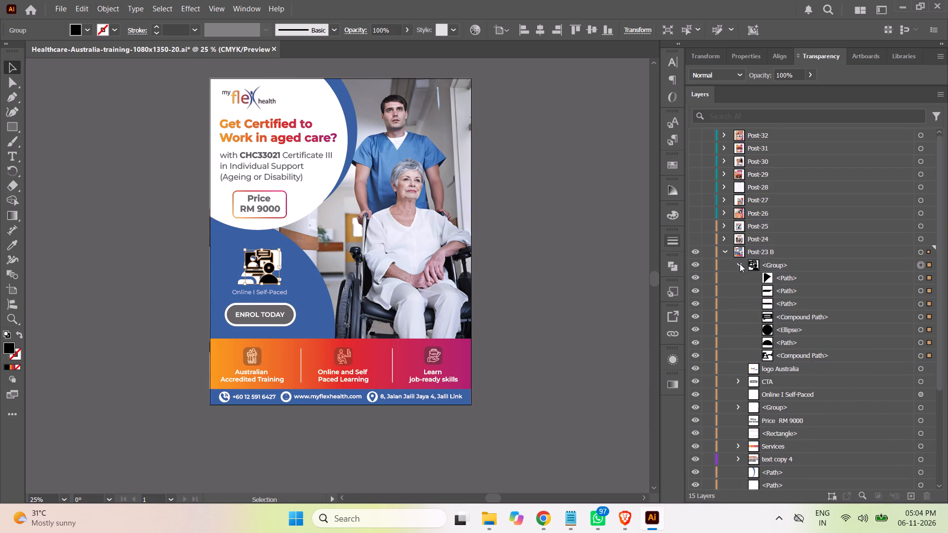
Fill the tutoring icon group with white.
{"action": "left_click", "coordinate": [921, 265]}
{"action": "left_click", "coordinate": [855, 264]}
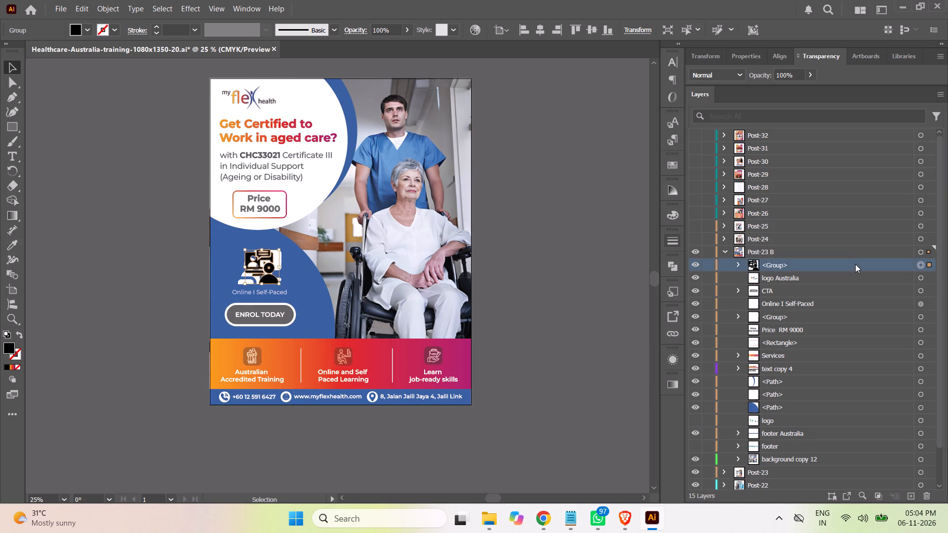
{"action": "double_click", "coordinate": [9, 346]}
{"action": "left_click_drag", "start_coordinate": [590, 177], "coordinate": [529, 121]}
{"action": "left_click", "coordinate": [843, 159]}
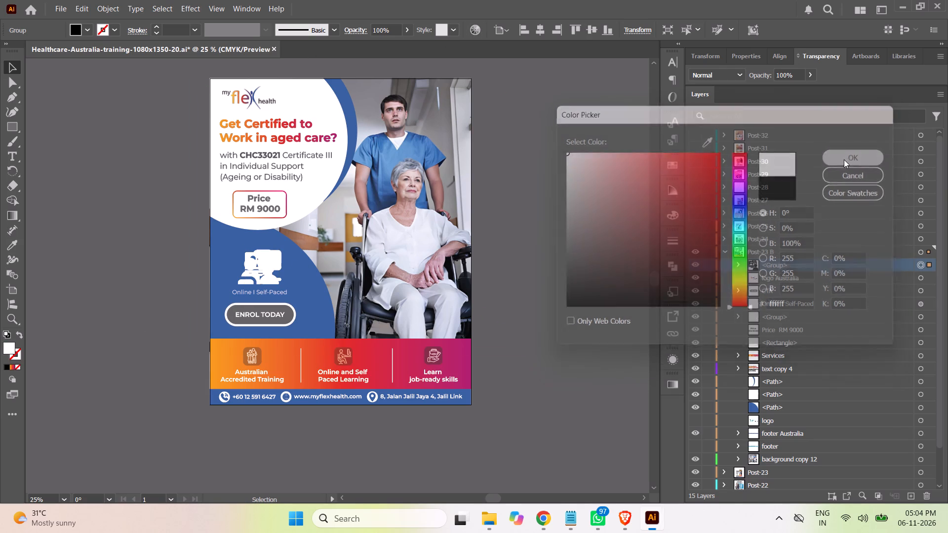
Delete the old working icon group beneath the Online I Self-Paced text in the layer order.
{"action": "left_click", "coordinate": [920, 317]}
{"action": "left_click", "coordinate": [852, 318]}
{"action": "left_click", "coordinate": [928, 494]}
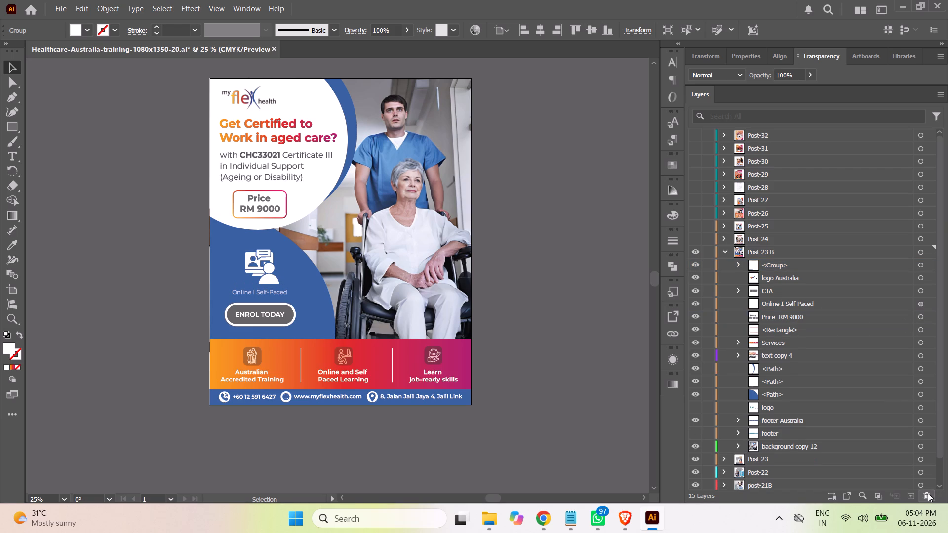
Move the white tutoring icon group directly beneath the Online I Self-Paced text in the Post-23 B layer order.
{"action": "left_click", "coordinate": [919, 265]}
{"action": "left_click", "coordinate": [834, 266]}
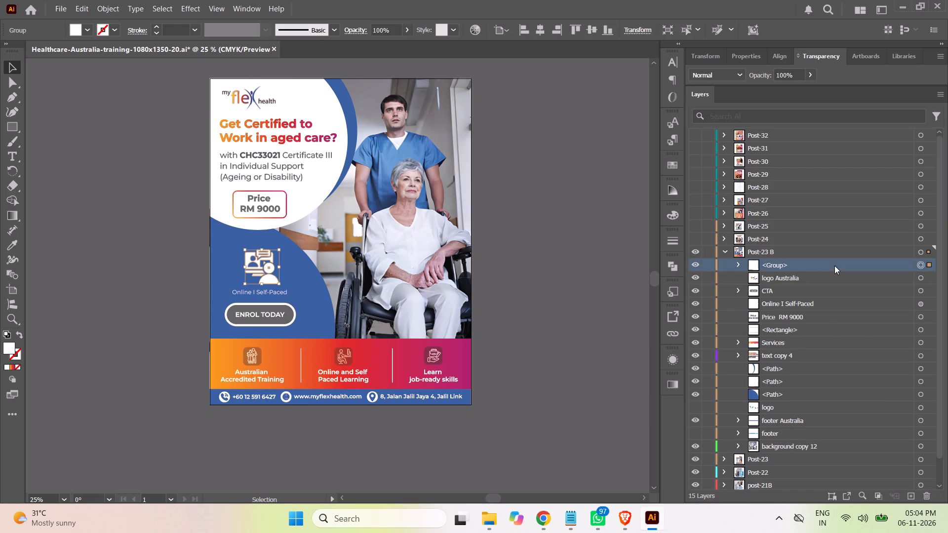
{"action": "left_click_drag", "start_coordinate": [808, 263], "coordinate": [809, 307]}
{"action": "left_click", "coordinate": [547, 312]}
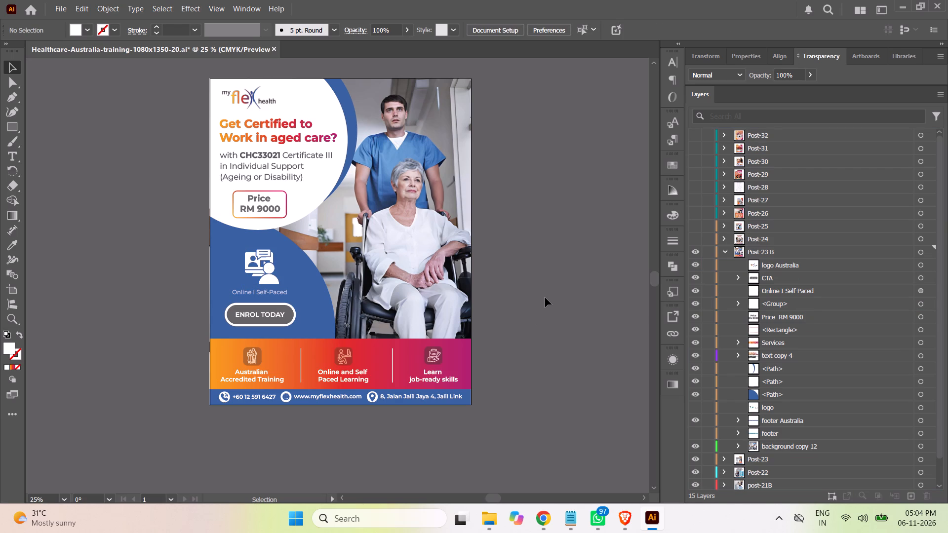
Set the Online I Self-Paced text's opacity to 100% and save the document.
{"action": "left_click", "coordinate": [921, 290]}
{"action": "left_click_drag", "start_coordinate": [317, 32], "coordinate": [217, 29]}
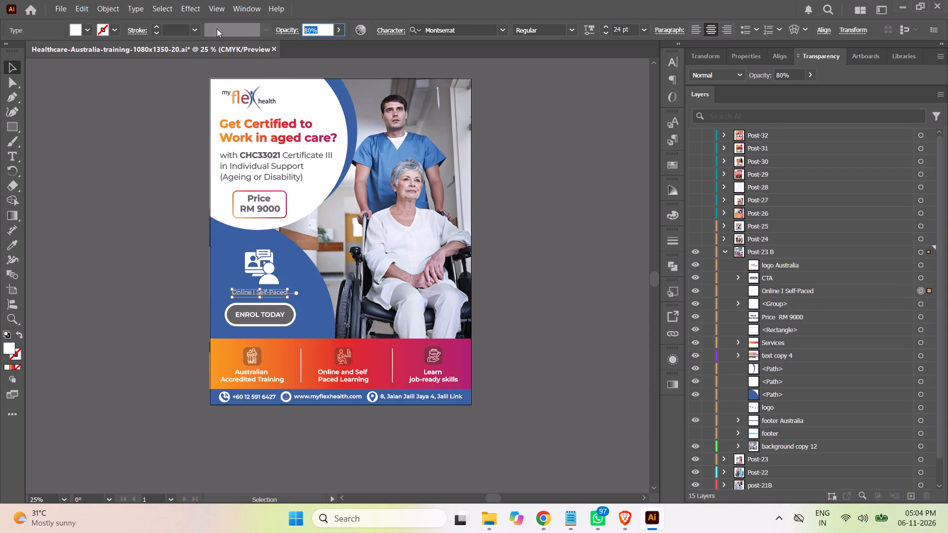
{"action": "type", "text": "100"}
{"action": "key", "text": "Return"}
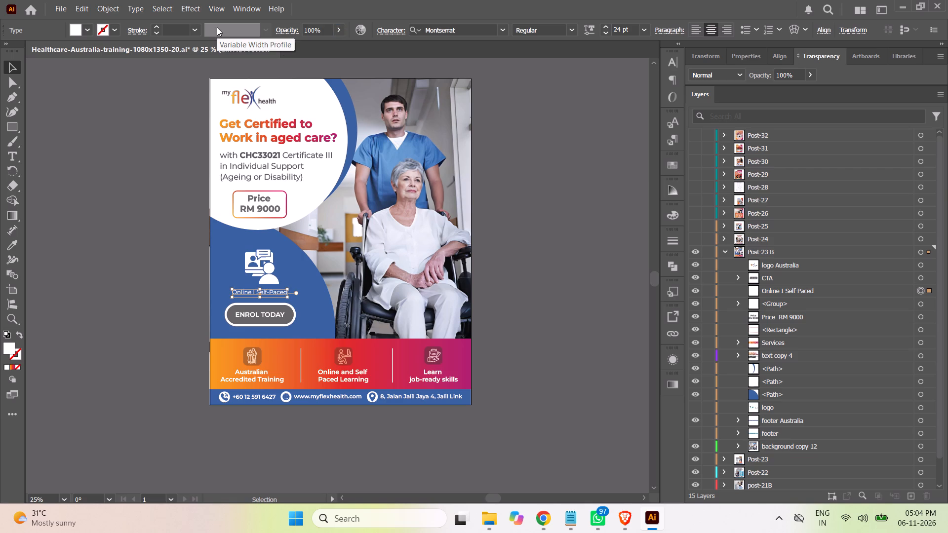
{"action": "left_click", "coordinate": [561, 218]}
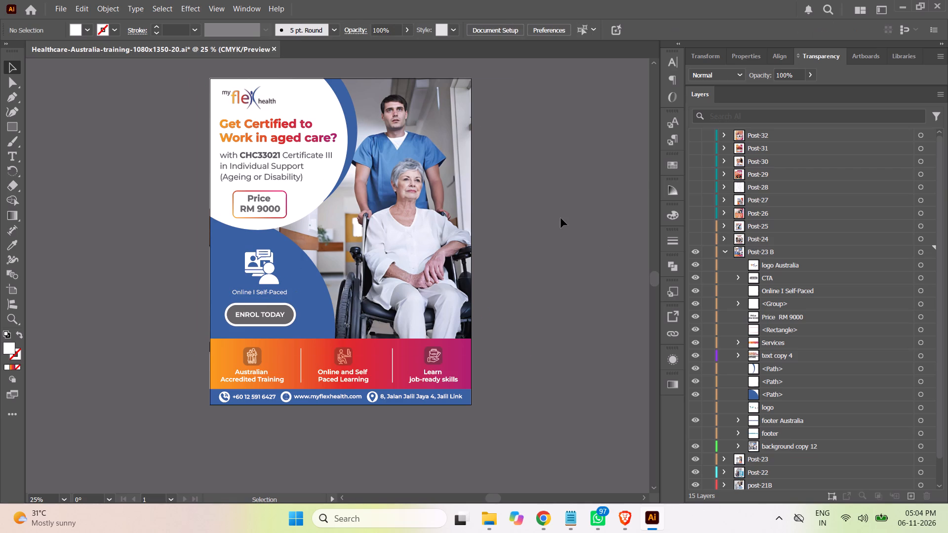
{"action": "key", "text": "ctrl+s"}
Switch to the browser and reread the client feedback in Google Translate.
{"action": "left_click", "coordinate": [622, 525]}
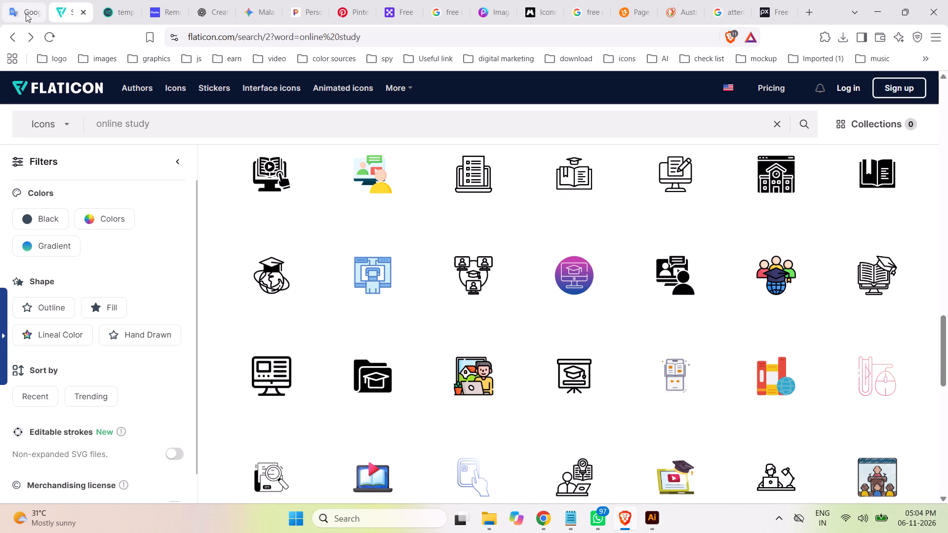
{"action": "left_click", "coordinate": [26, 13]}
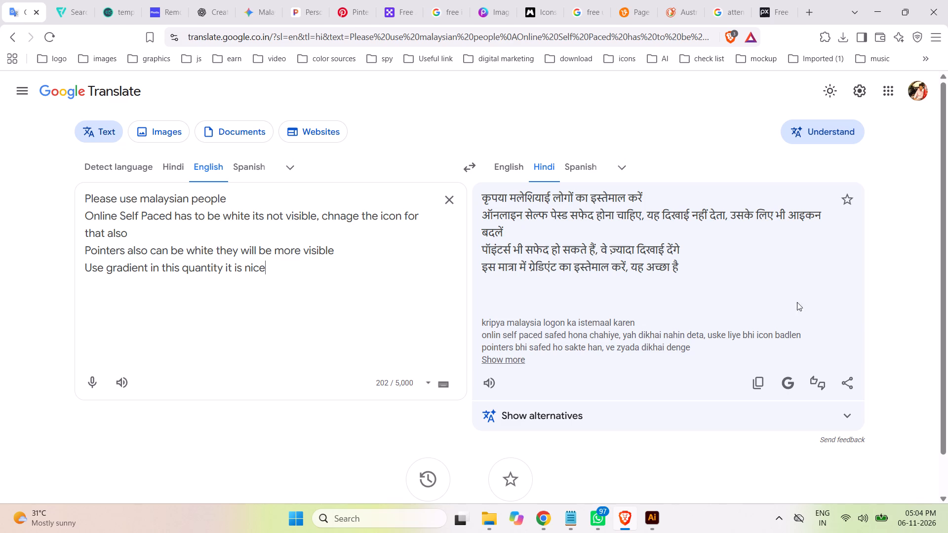
{"action": "left_click", "coordinate": [656, 521]}
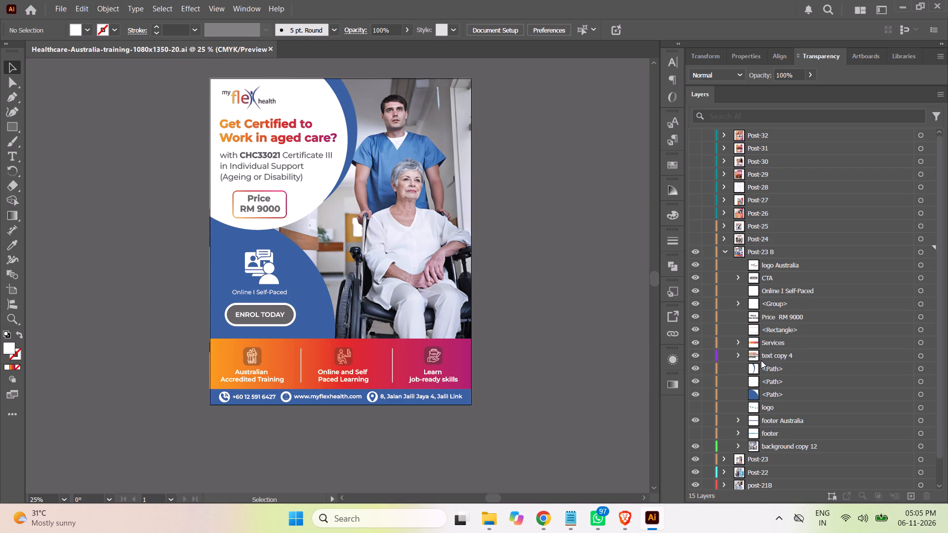
In the Services group, fill the rectangle behind the Online and Self Paced Learning icon with white (ffffff) at 100% opacity.
{"action": "left_click", "coordinate": [696, 343]}
{"action": "left_click", "coordinate": [696, 343]}
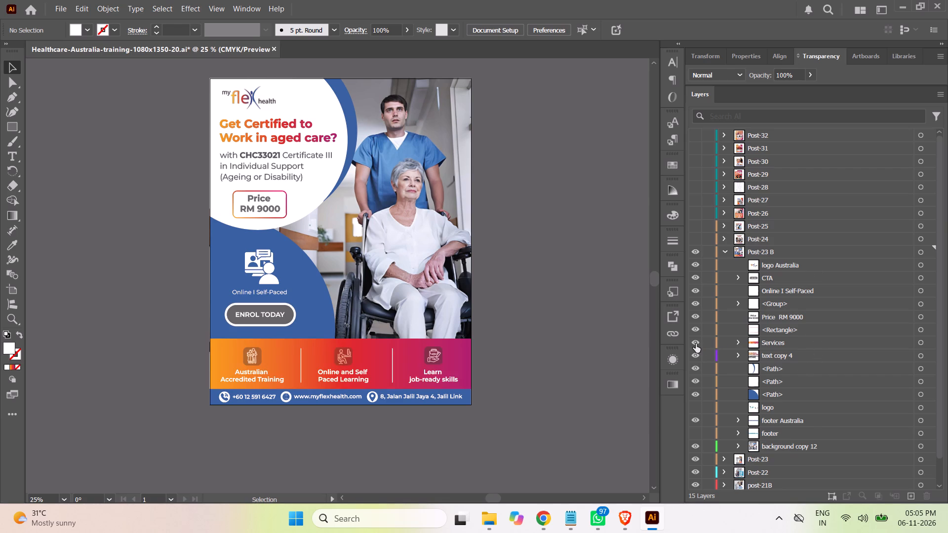
{"action": "left_click", "coordinate": [739, 343]}
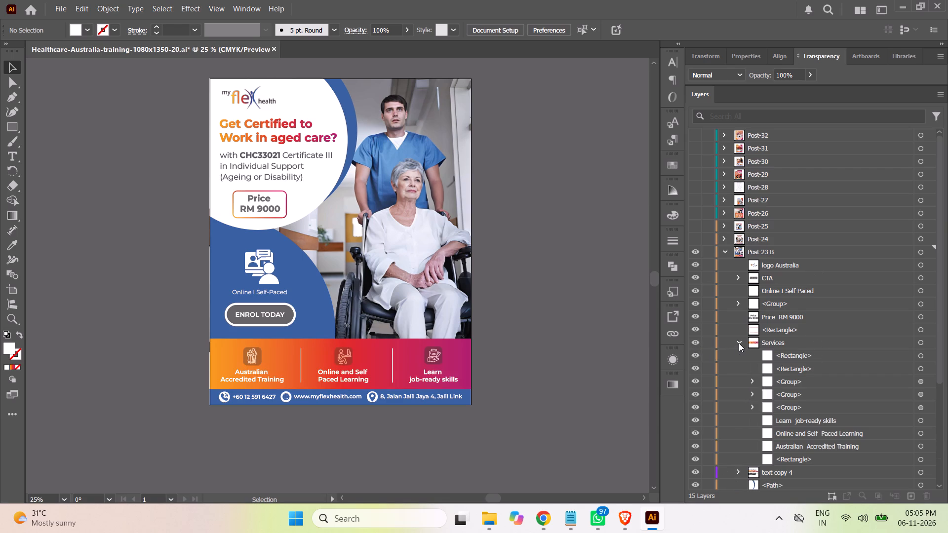
{"action": "left_click_drag", "start_coordinate": [941, 363], "coordinate": [947, 431]}
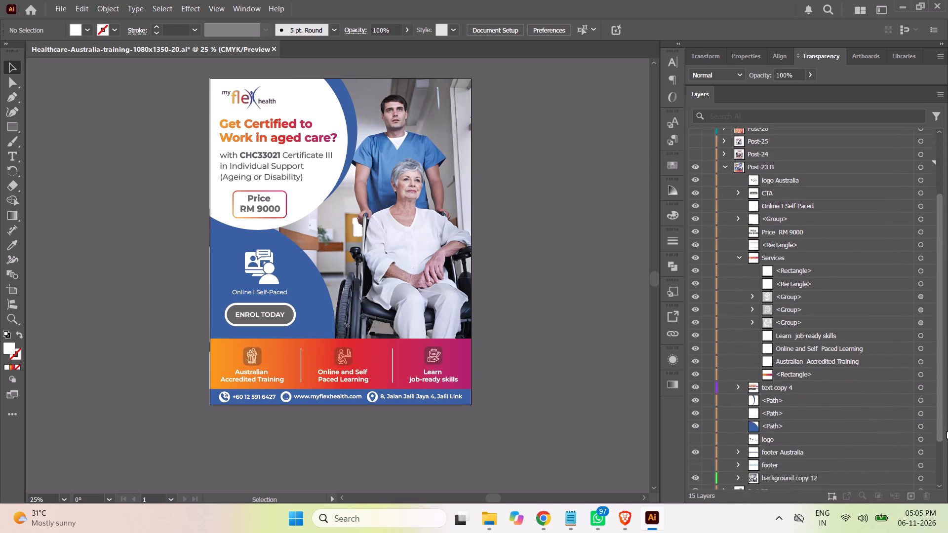
{"action": "left_click_drag", "start_coordinate": [947, 431], "coordinate": [947, 444]}
{"action": "left_click", "coordinate": [750, 288]}
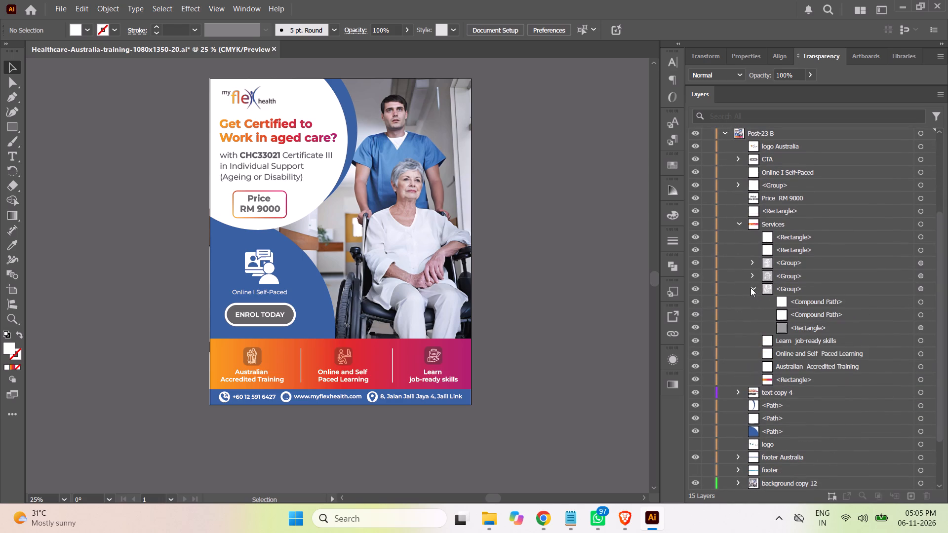
{"action": "left_click", "coordinate": [923, 328]}
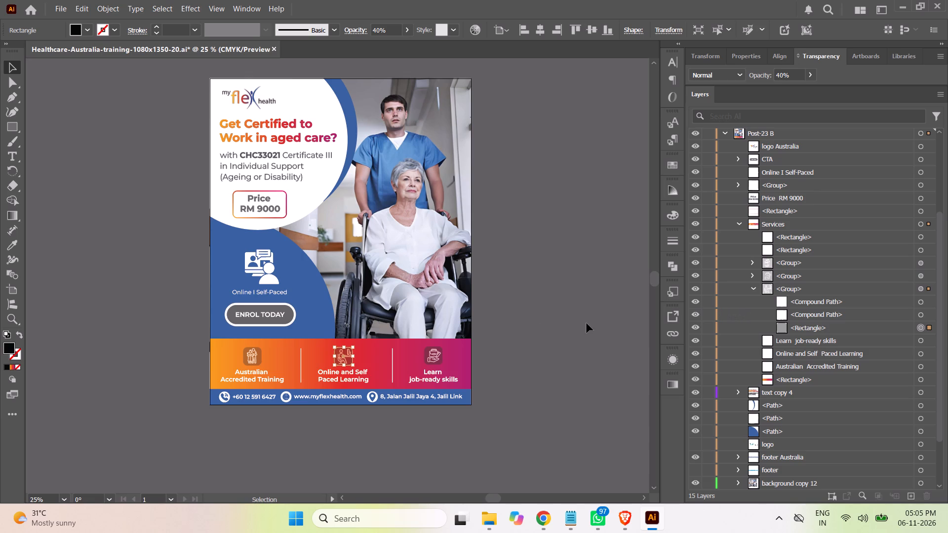
{"action": "double_click", "coordinate": [6, 346]}
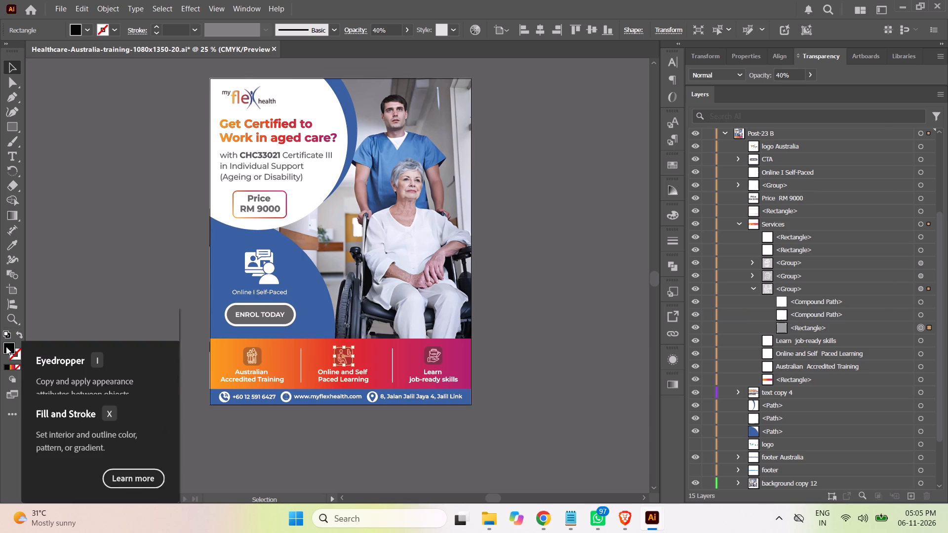
{"action": "left_click_drag", "start_coordinate": [586, 190], "coordinate": [539, 113]}
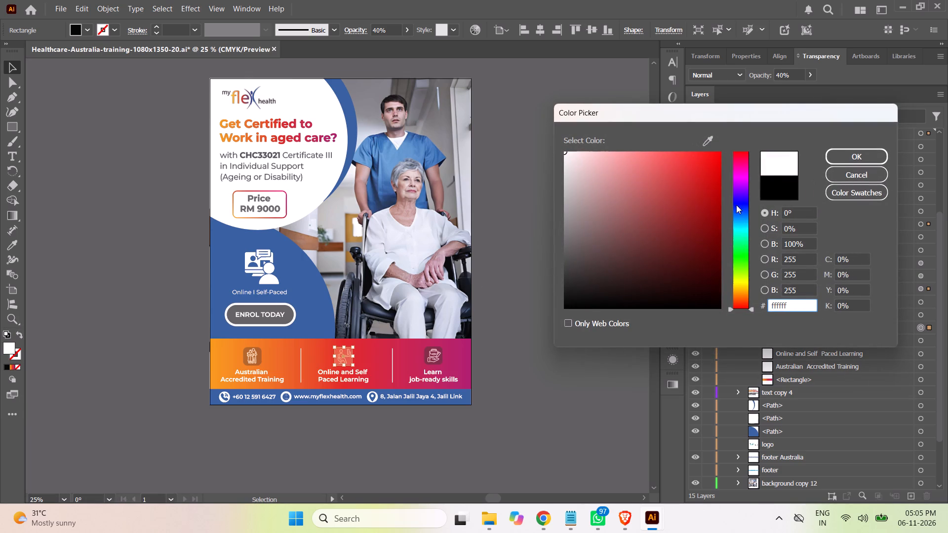
{"action": "left_click", "coordinate": [842, 158]}
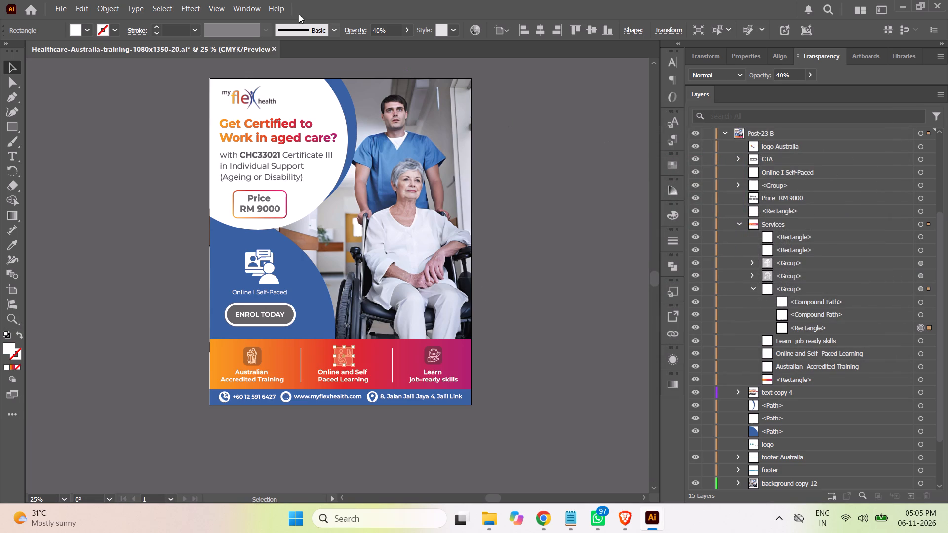
{"action": "left_click_drag", "start_coordinate": [390, 31], "coordinate": [317, 34]}
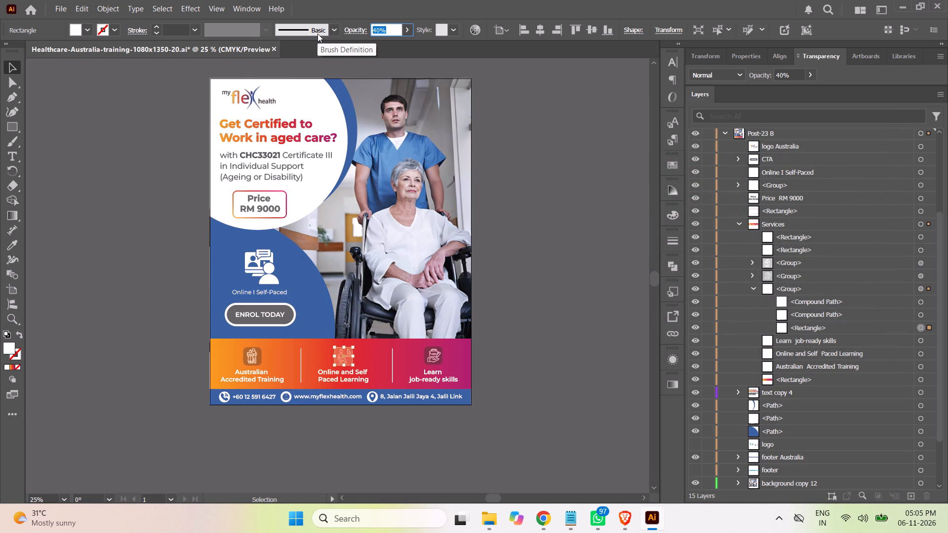
{"action": "type", "text": "100"}
{"action": "key", "text": "Return"}
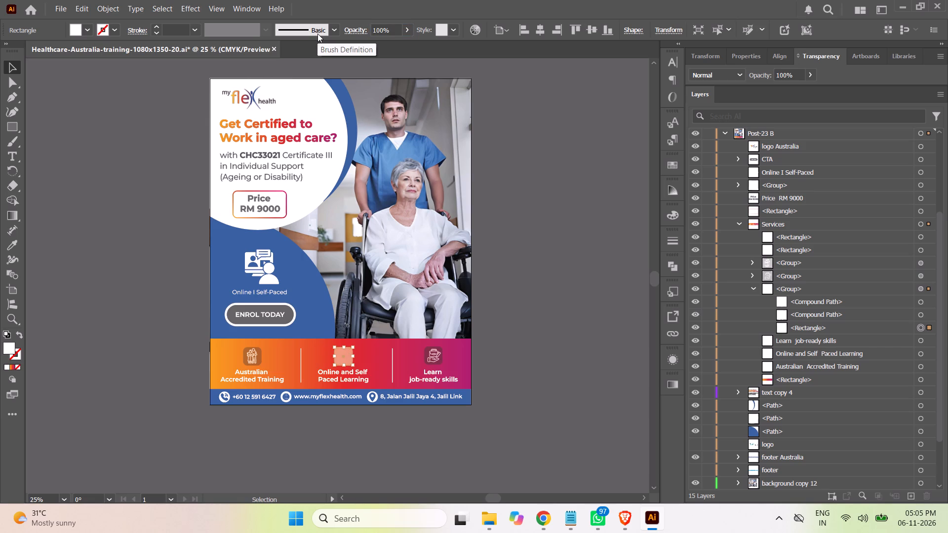
{"action": "left_click", "coordinate": [592, 226]}
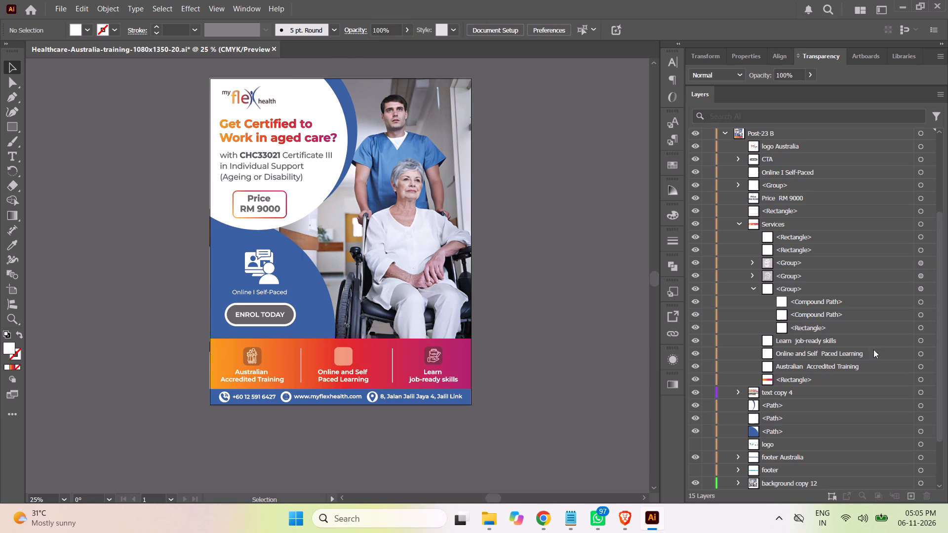
Fill both compound paths of the Online and Self Paced Learning icon with black (000000).
{"action": "left_click", "coordinate": [921, 327]}
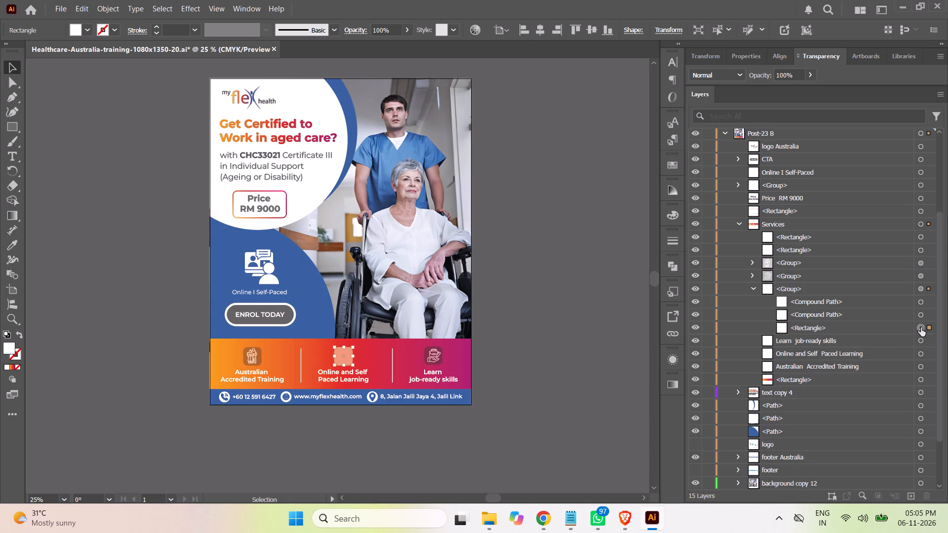
{"action": "left_click", "coordinate": [920, 314]}
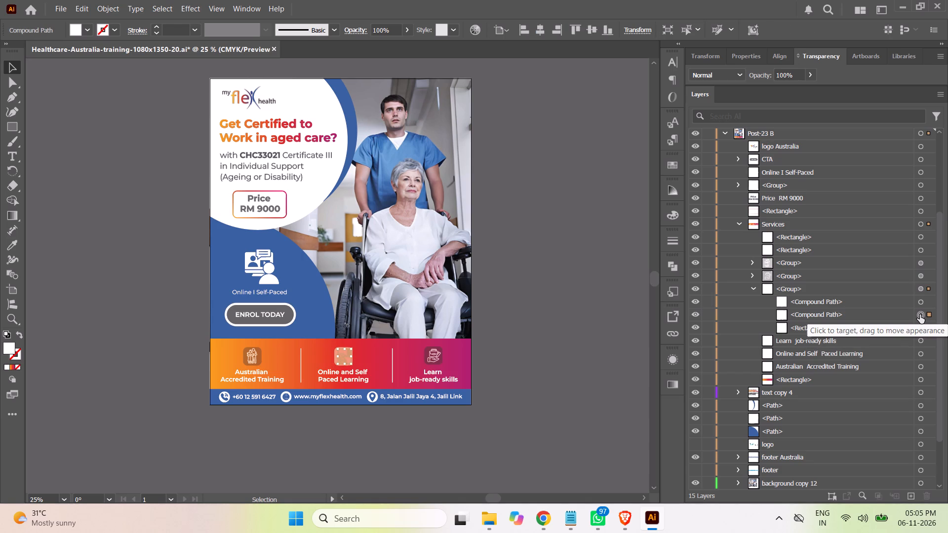
{"action": "left_click", "coordinate": [921, 304]}
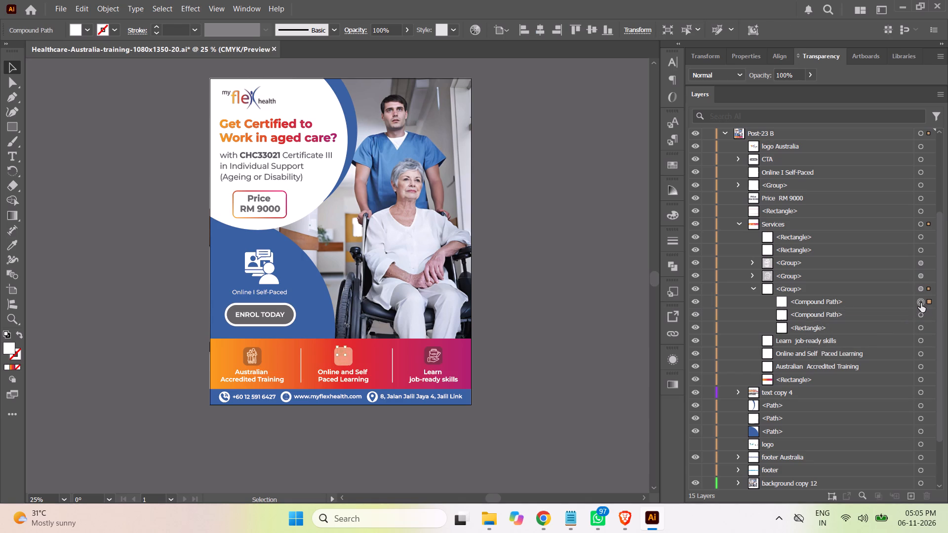
{"action": "left_click", "coordinate": [920, 314], "text": "shift"}
{"action": "left_click", "coordinate": [895, 303]}
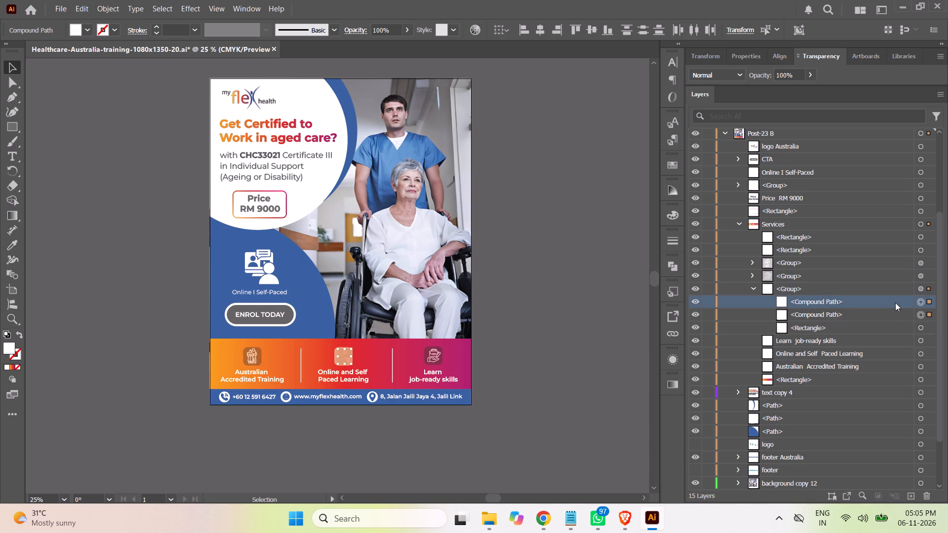
{"action": "left_click", "coordinate": [890, 310], "text": "shift"}
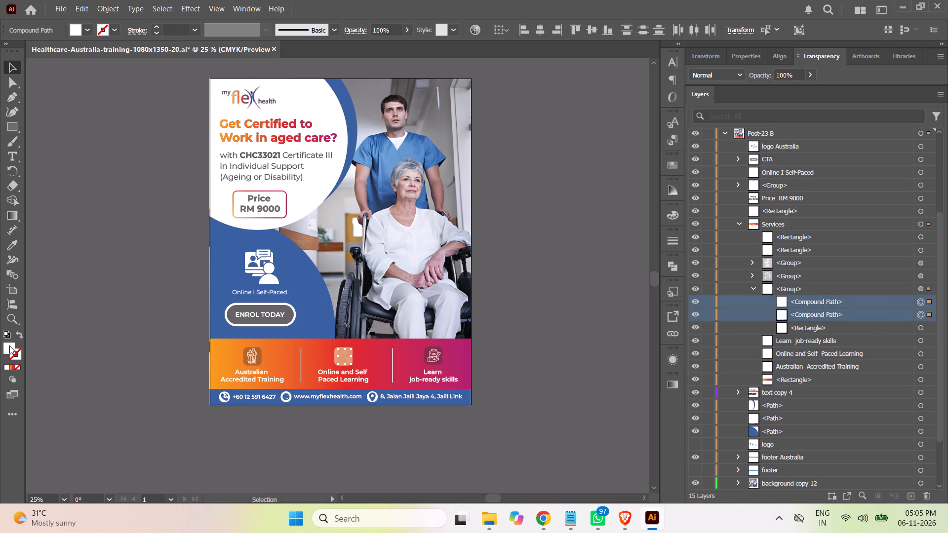
{"action": "double_click", "coordinate": [9, 345]}
{"action": "left_click_drag", "start_coordinate": [586, 181], "coordinate": [545, 338]}
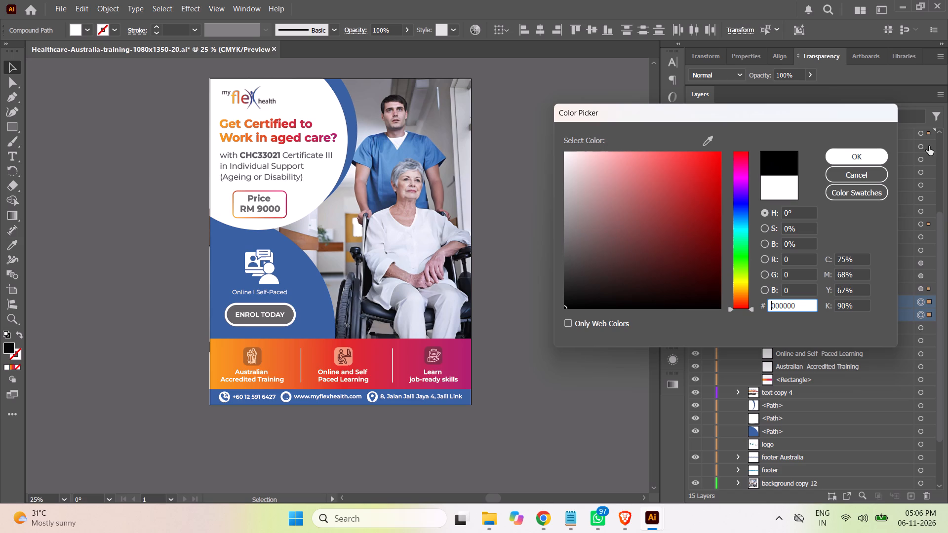
{"action": "left_click", "coordinate": [856, 159]}
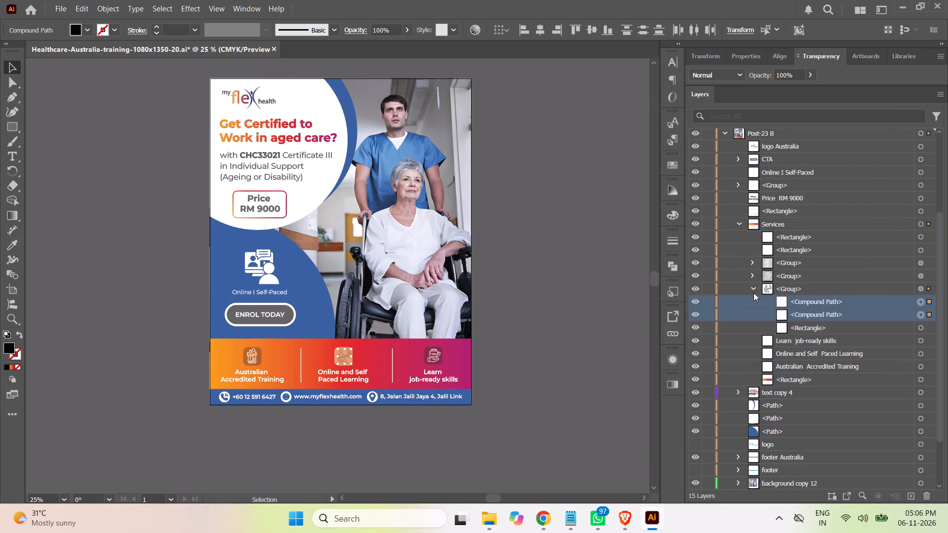
Fill the rectangle behind the Learn job-ready skills icon with white and set its opacity to 100%.
{"action": "left_click", "coordinate": [752, 288]}
{"action": "left_click", "coordinate": [751, 278]}
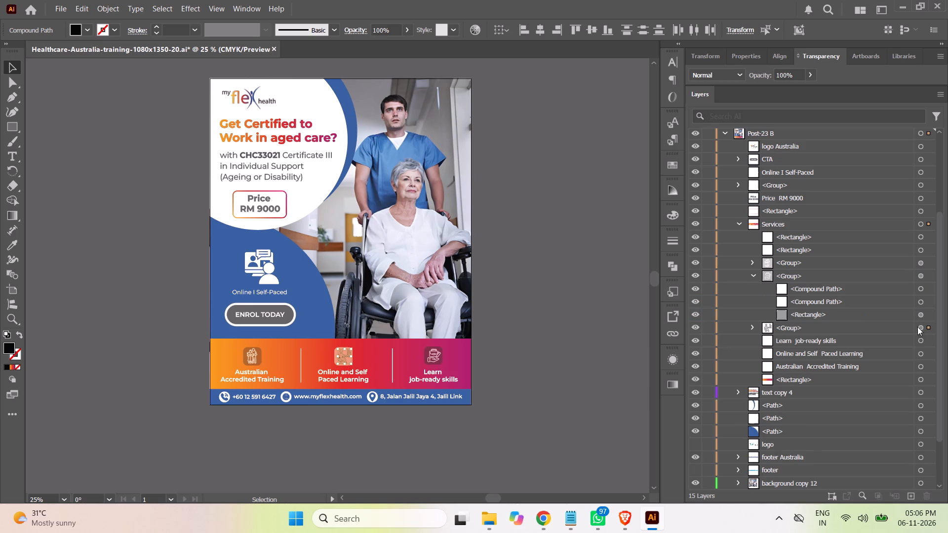
{"action": "left_click", "coordinate": [918, 318]}
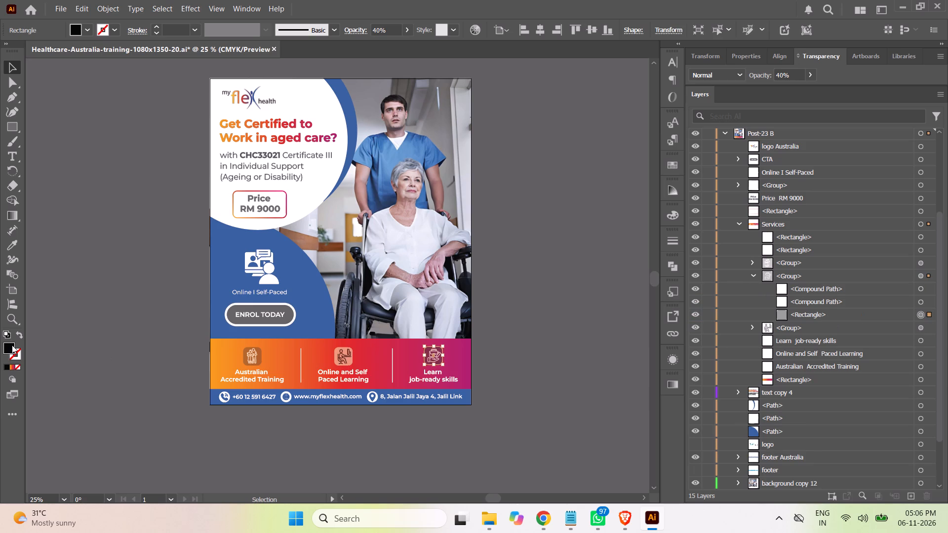
{"action": "double_click", "coordinate": [12, 345]}
{"action": "left_click_drag", "start_coordinate": [625, 210], "coordinate": [487, 95]}
{"action": "left_click", "coordinate": [876, 154]}
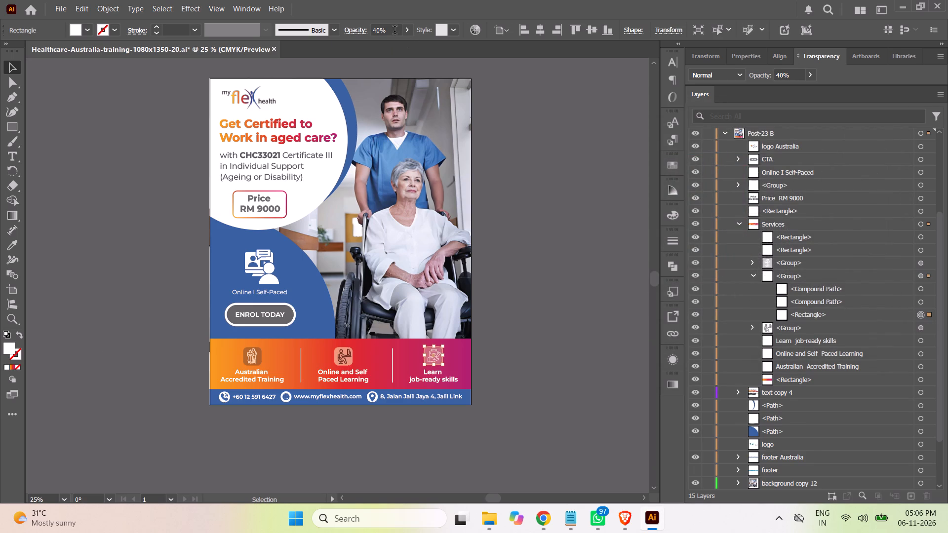
{"action": "left_click_drag", "start_coordinate": [389, 29], "coordinate": [332, 37]}
{"action": "type", "text": "100"}
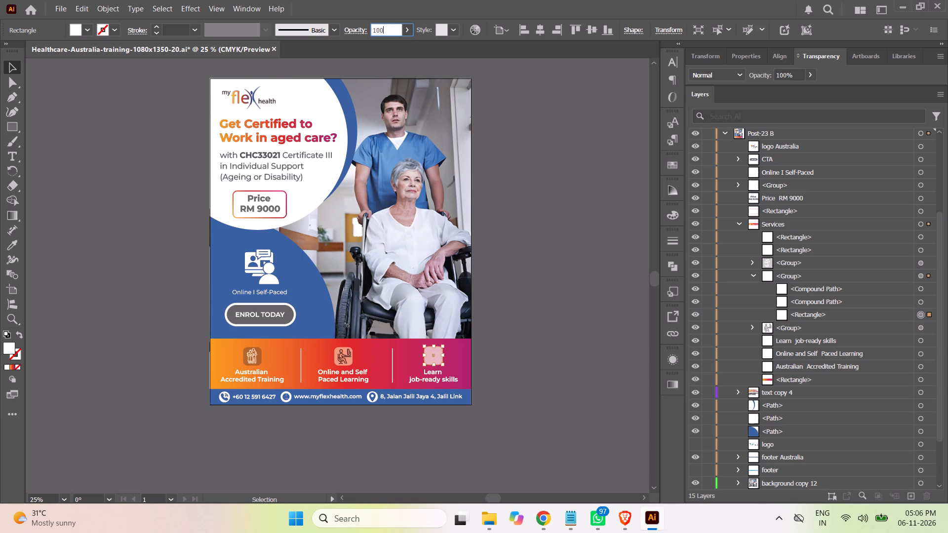
{"action": "key", "text": "Return"}
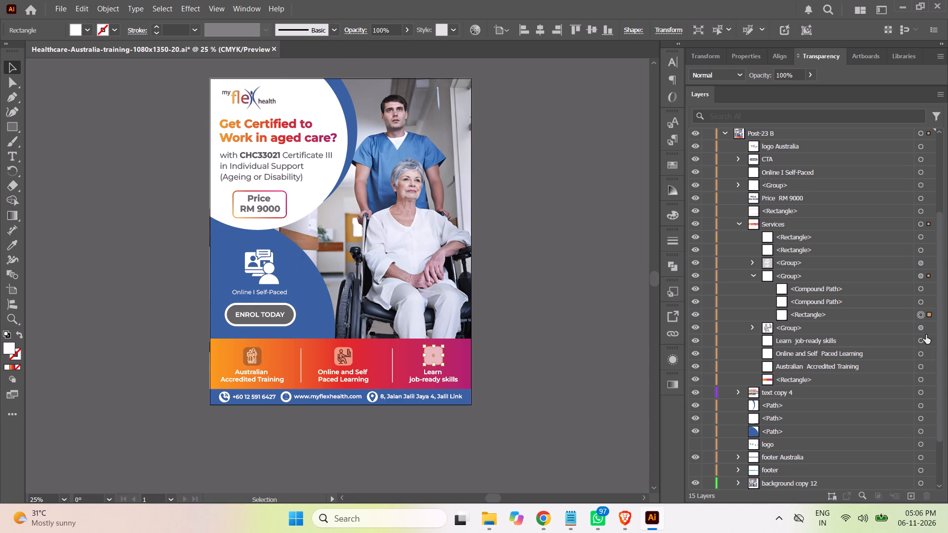
Fill both compound paths of the Learn job-ready skills icon with black (000000).
{"action": "left_click", "coordinate": [920, 301]}
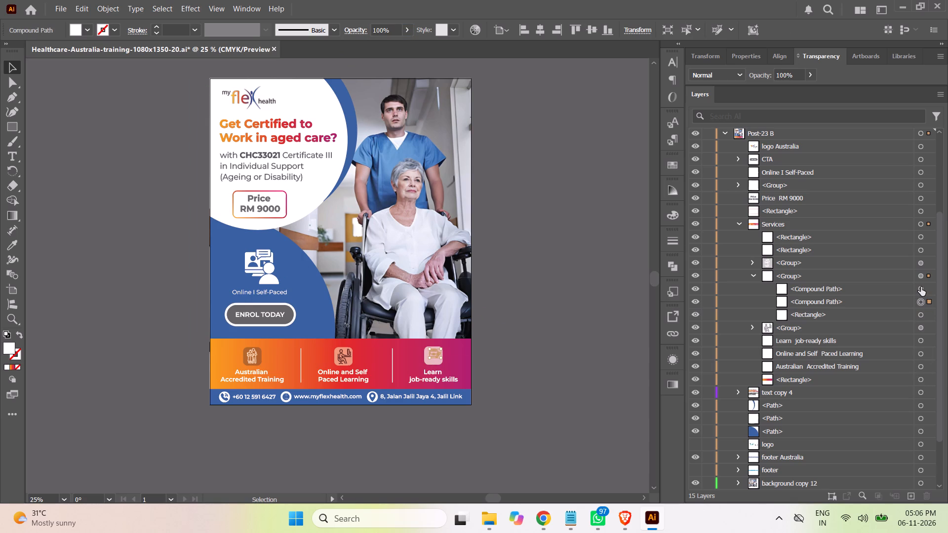
{"action": "left_click", "coordinate": [921, 287], "text": "shift"}
{"action": "left_click", "coordinate": [890, 287]}
{"action": "left_click", "coordinate": [879, 303], "text": "shift"}
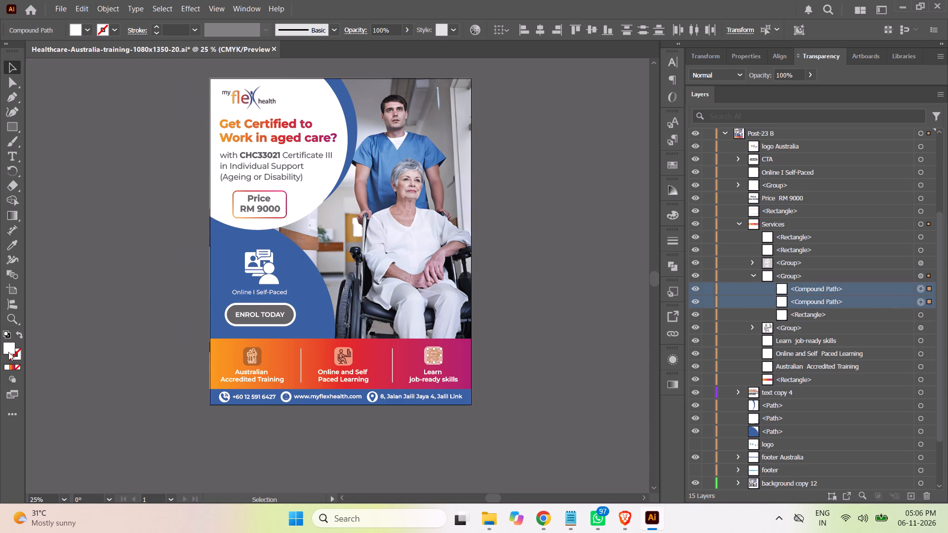
{"action": "double_click", "coordinate": [10, 350]}
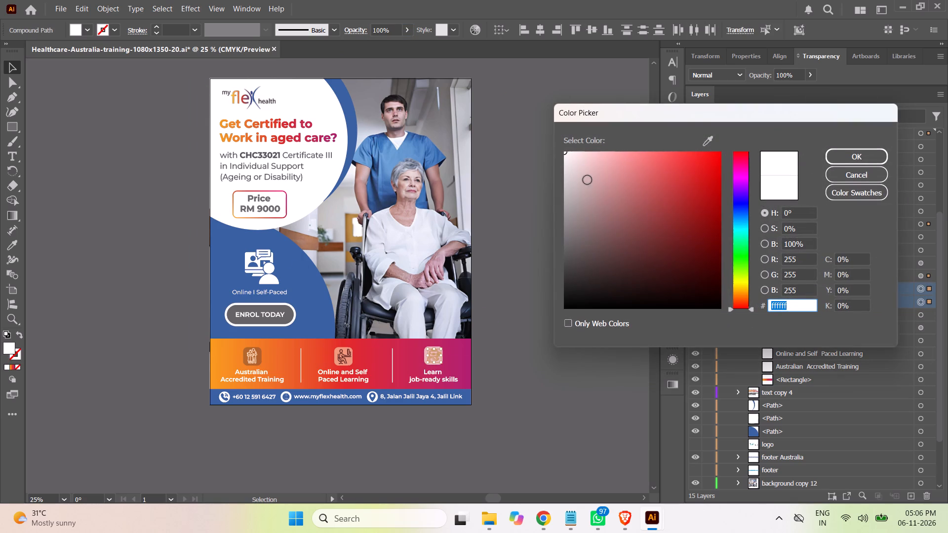
{"action": "left_click_drag", "start_coordinate": [589, 287], "coordinate": [517, 347]}
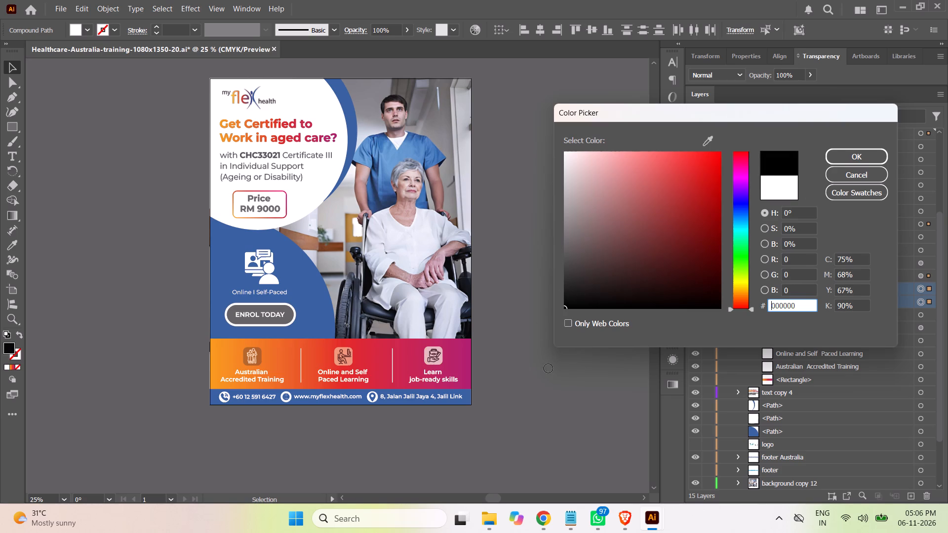
{"action": "left_click", "coordinate": [862, 158]}
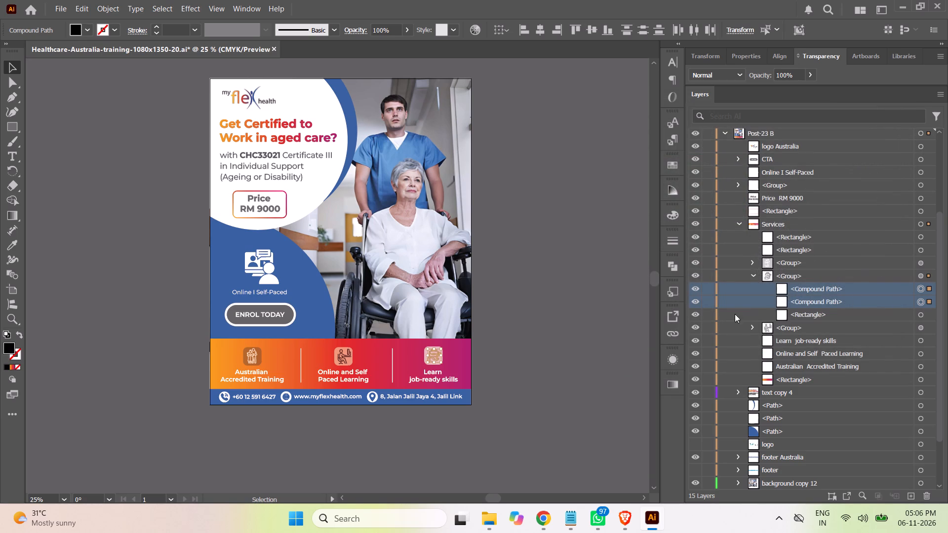
{"action": "left_click", "coordinate": [919, 315]}
{"action": "left_click", "coordinate": [884, 316]}
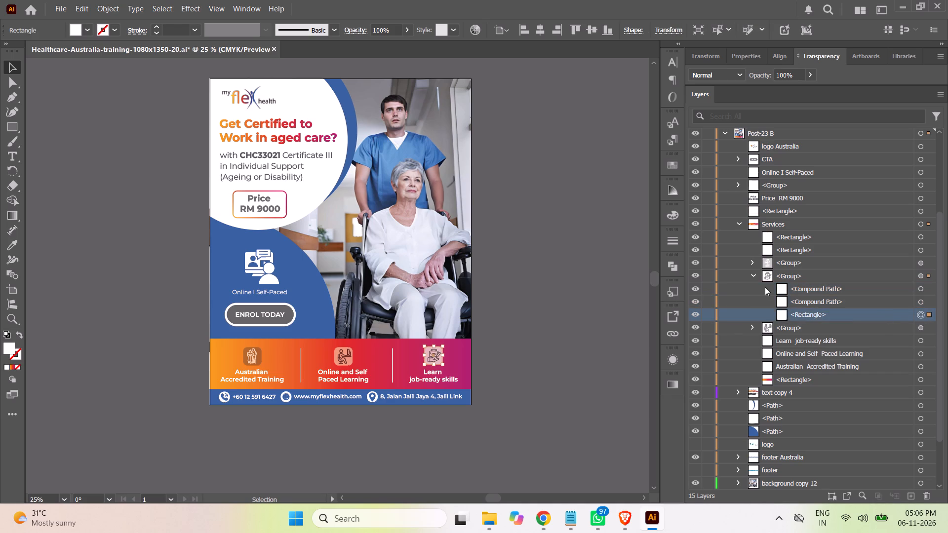
{"action": "left_click", "coordinate": [751, 275]}
Fill the rectangle behind the Australian Accredited Training icon with white.
{"action": "left_click", "coordinate": [752, 262]}
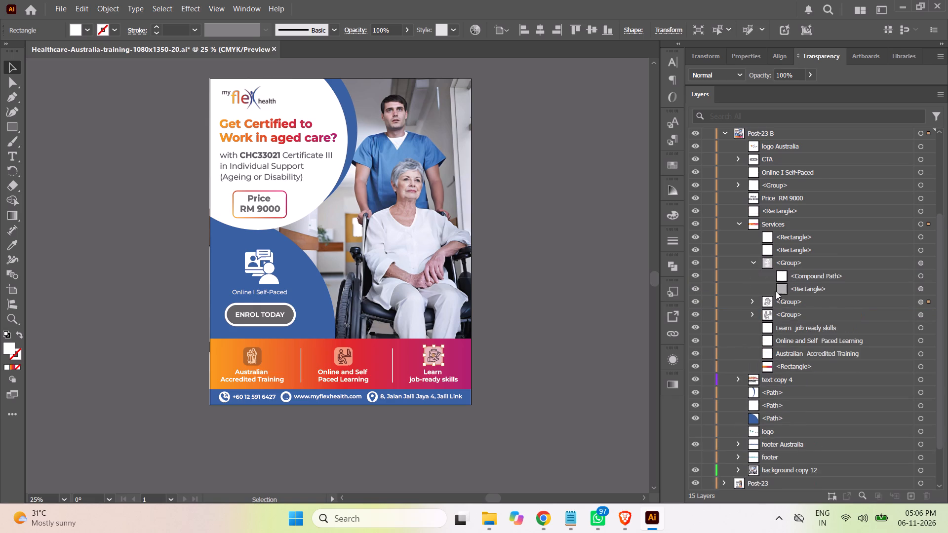
{"action": "left_click", "coordinate": [919, 290]}
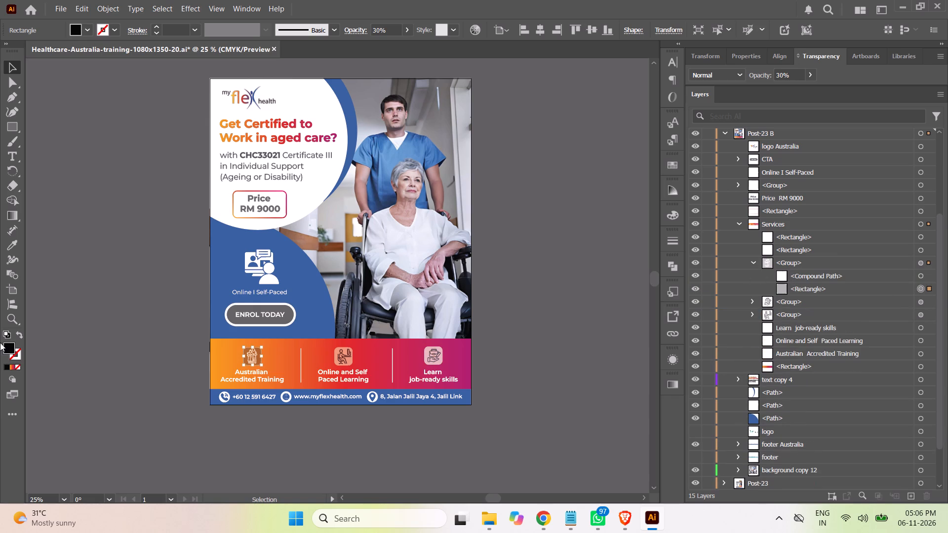
{"action": "double_click", "coordinate": [7, 345]}
{"action": "left_click_drag", "start_coordinate": [575, 180], "coordinate": [570, 169]}
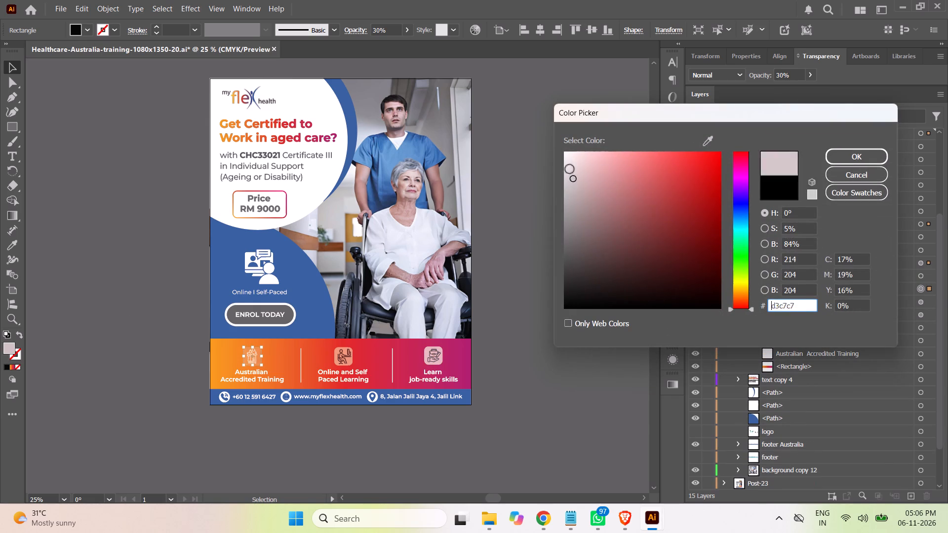
{"action": "left_click_drag", "start_coordinate": [570, 169], "coordinate": [544, 114]}
{"action": "left_click", "coordinate": [860, 154]}
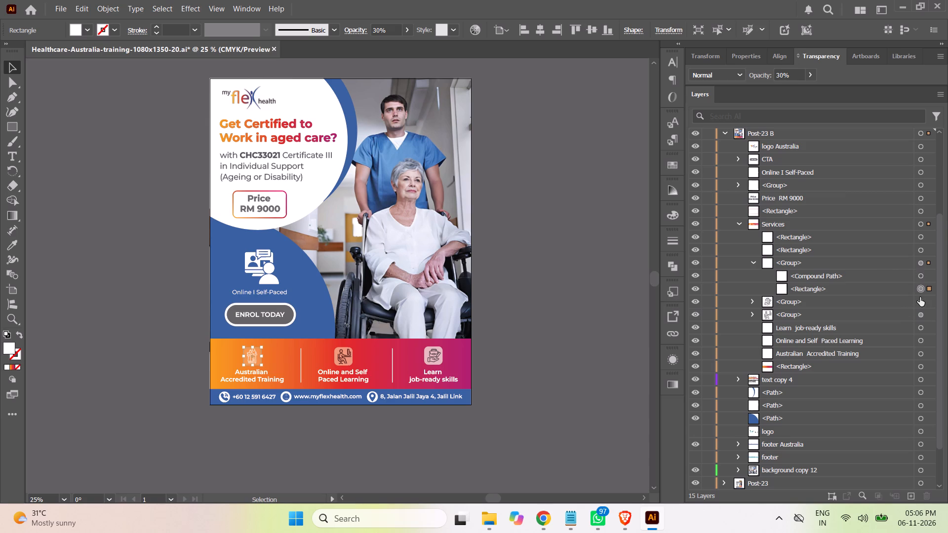
Fill the compound path of the Australian Accredited Training icon with black (000000).
{"action": "left_click", "coordinate": [921, 273]}
{"action": "double_click", "coordinate": [8, 344]}
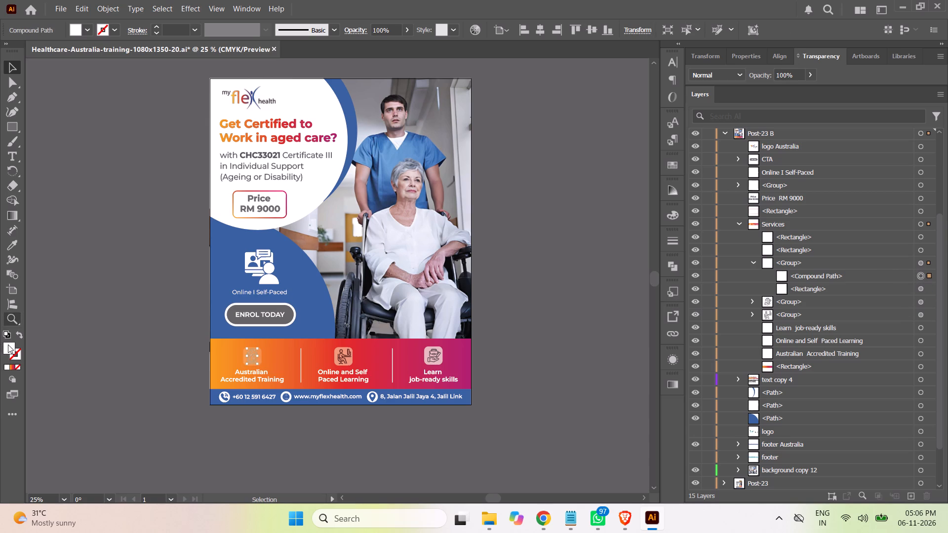
{"action": "left_click_drag", "start_coordinate": [581, 178], "coordinate": [540, 333]}
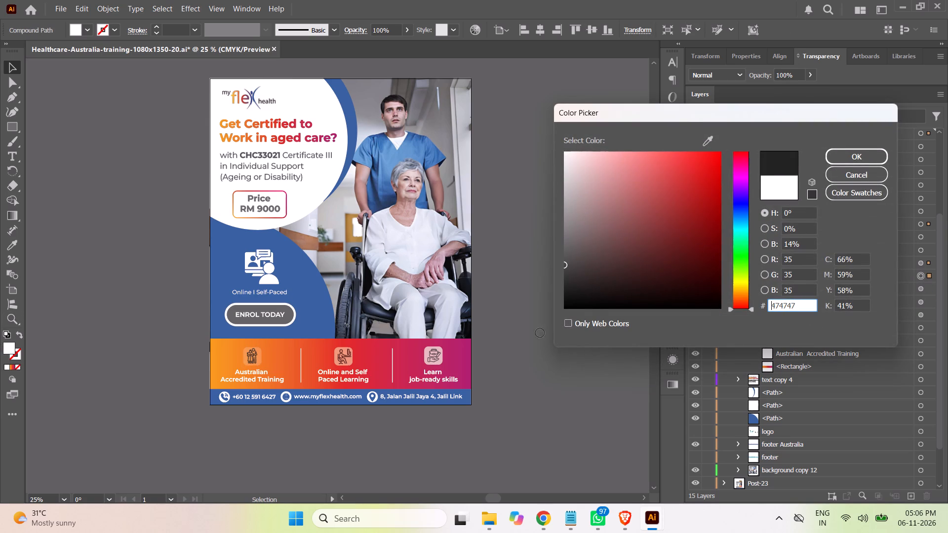
{"action": "left_click_drag", "start_coordinate": [540, 333], "coordinate": [501, 390]}
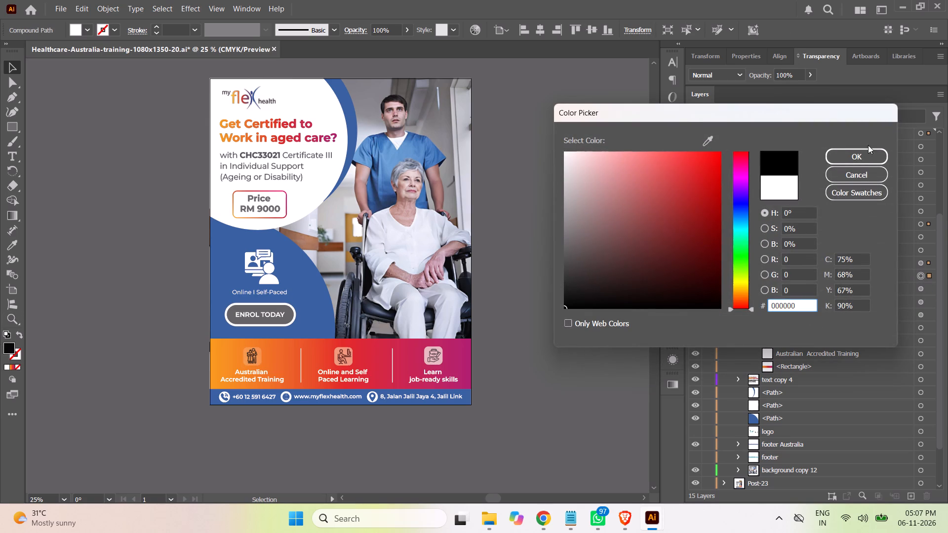
{"action": "left_click", "coordinate": [860, 158]}
{"action": "left_click", "coordinate": [755, 261]}
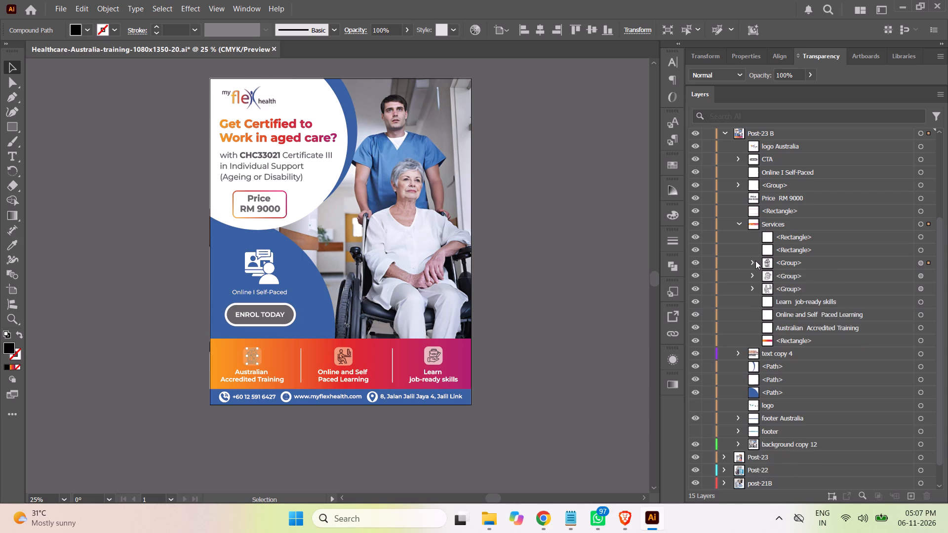
Set the opacity of the whole Australian Accredited Training icon group to 100%.
{"action": "left_click", "coordinate": [921, 250]}
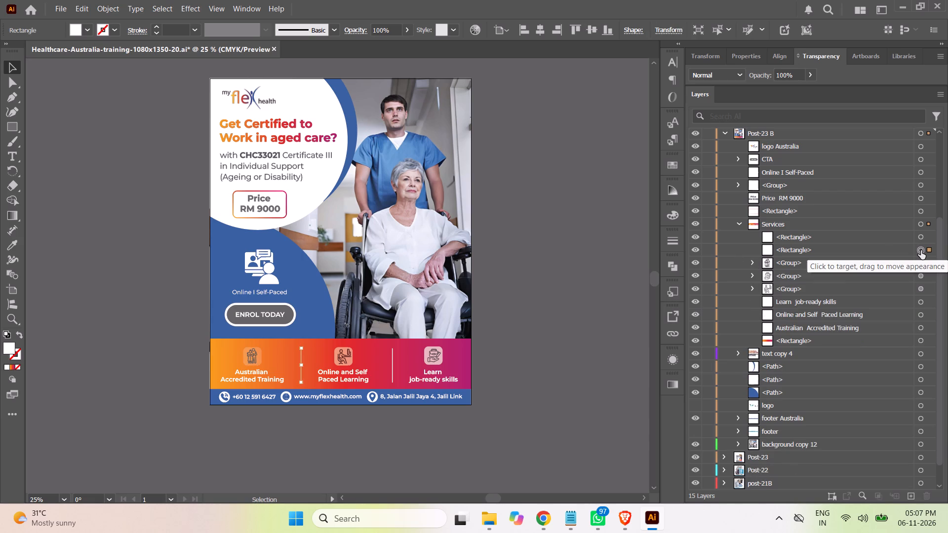
{"action": "left_click", "coordinate": [921, 262]}
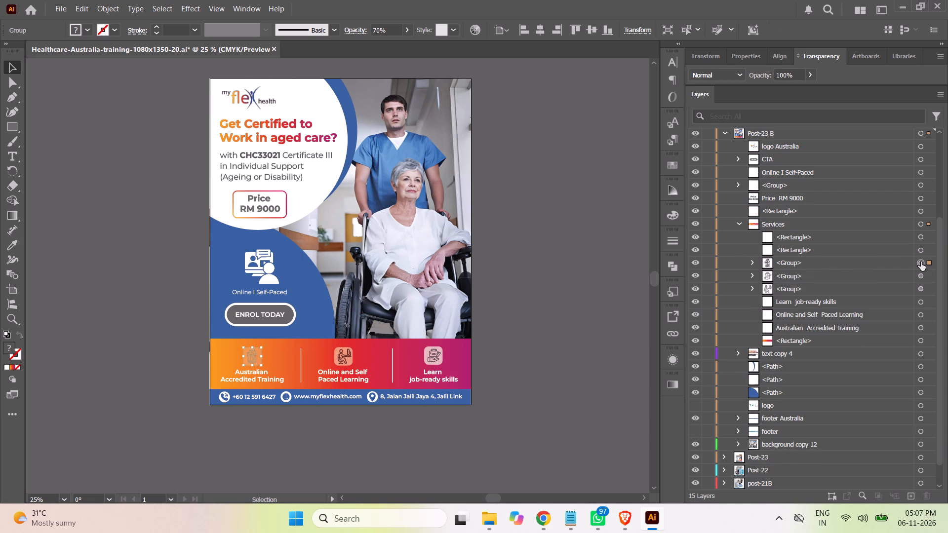
{"action": "left_click", "coordinate": [869, 265]}
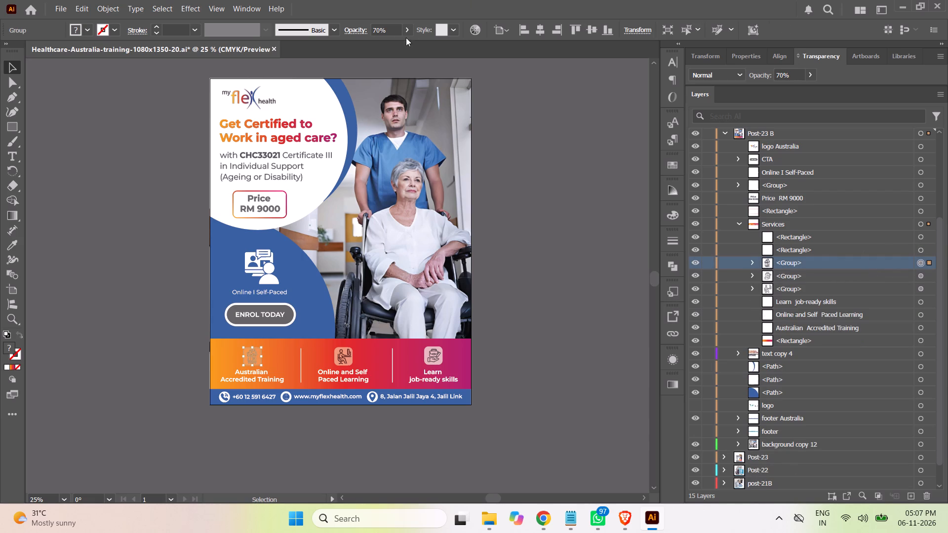
{"action": "left_click_drag", "start_coordinate": [389, 32], "coordinate": [343, 35]}
{"action": "key", "text": "1"}
{"action": "type", "text": "00"}
{"action": "key", "text": "Return"}
Set the opacity of the Learn job-ready skills and the Online and Self Paced Learning icon groups to 100%.
{"action": "left_click", "coordinate": [921, 276]}
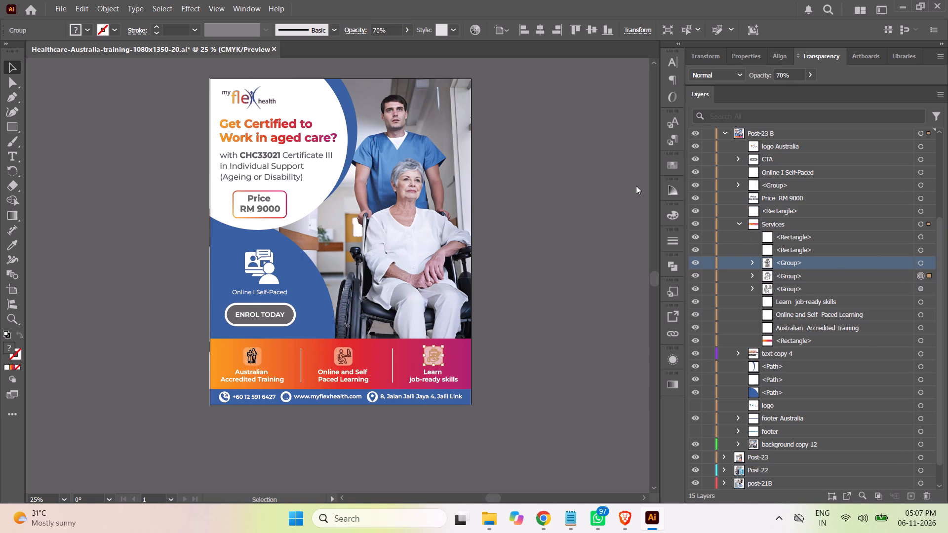
{"action": "left_click_drag", "start_coordinate": [392, 30], "coordinate": [345, 29]}
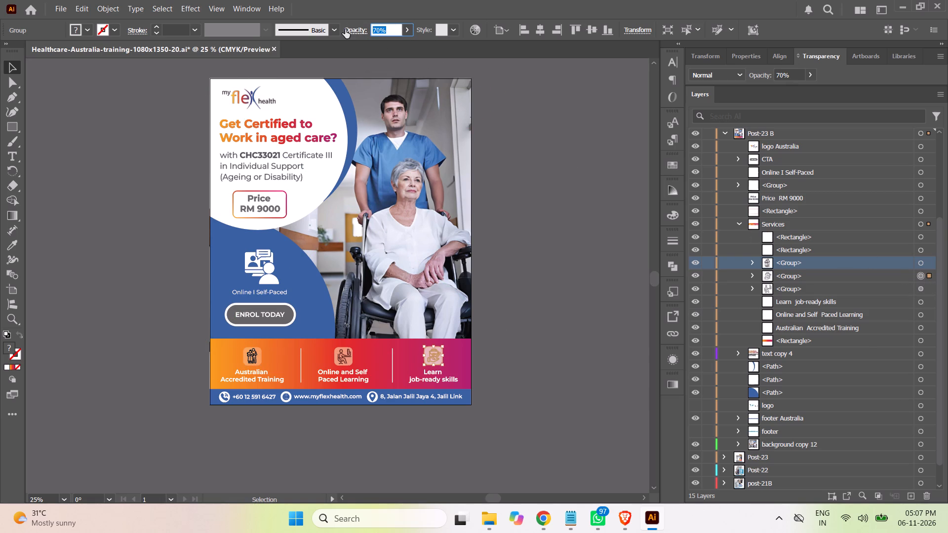
{"action": "type", "text": "100"}
{"action": "key", "text": "Return"}
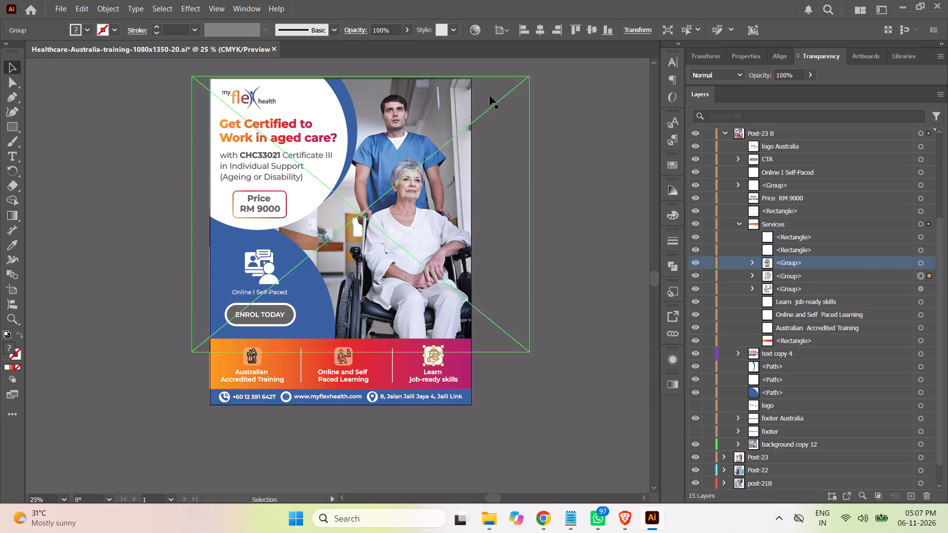
{"action": "left_click", "coordinate": [919, 289]}
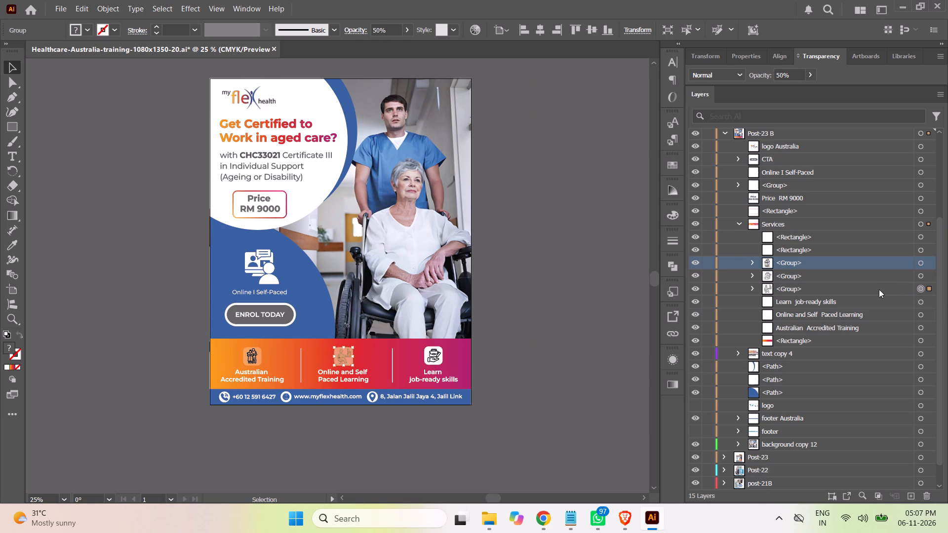
{"action": "left_click_drag", "start_coordinate": [393, 31], "coordinate": [325, 32]}
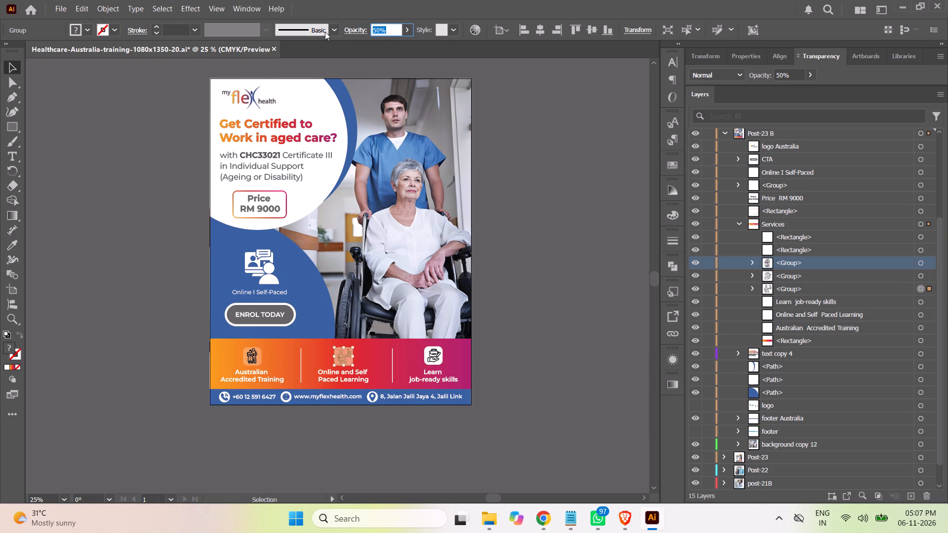
{"action": "type", "text": "100"}
{"action": "key", "text": "Return"}
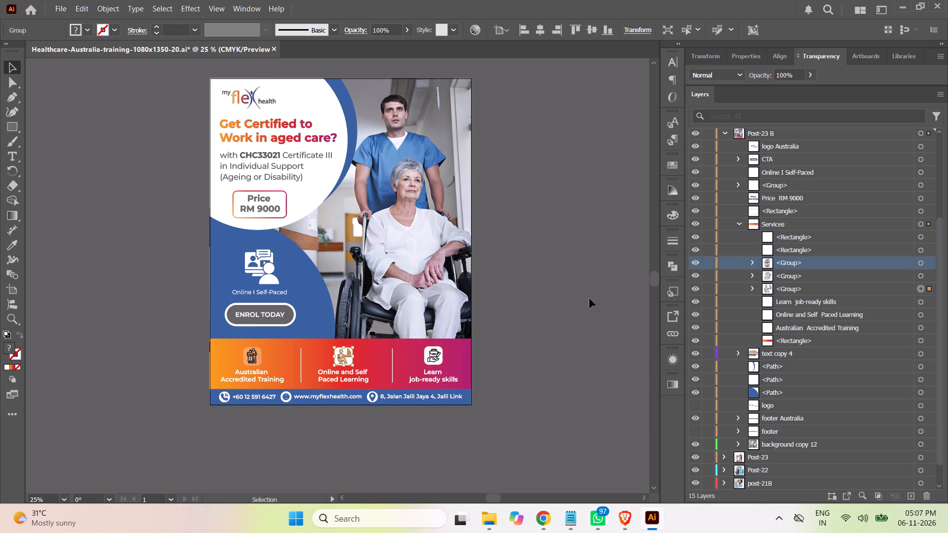
{"action": "left_click", "coordinate": [590, 299]}
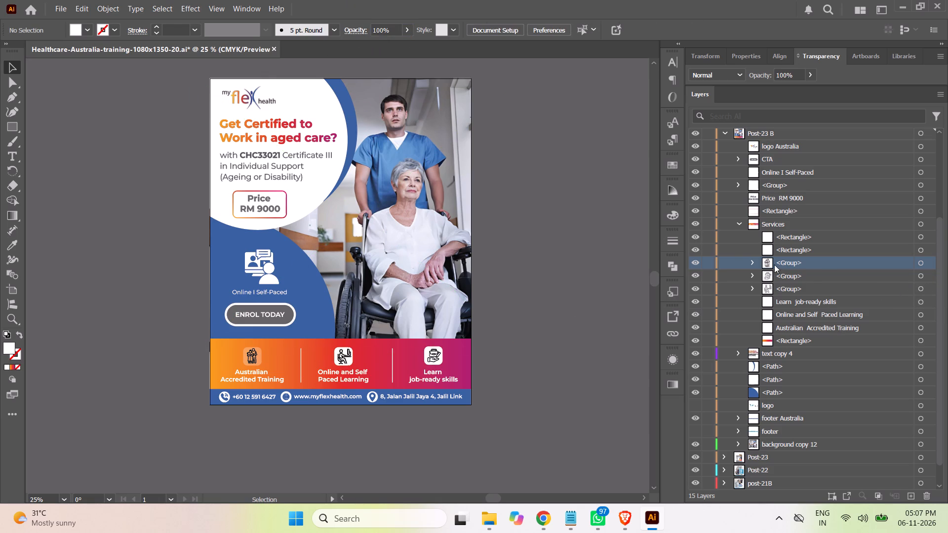
Set the opacity of the white rectangle behind the Australian Accredited Training icon to 100% and collapse the Services group.
{"action": "left_click", "coordinate": [749, 262]}
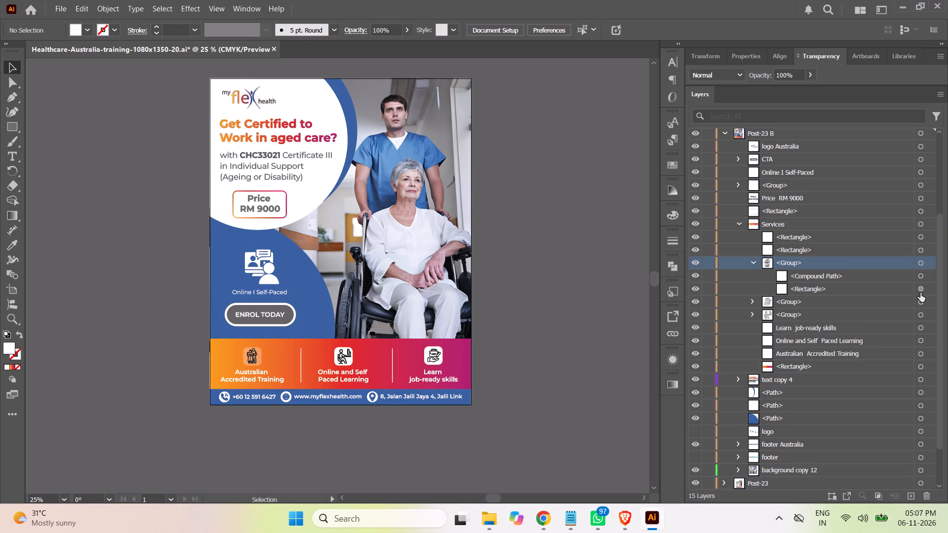
{"action": "left_click", "coordinate": [919, 290]}
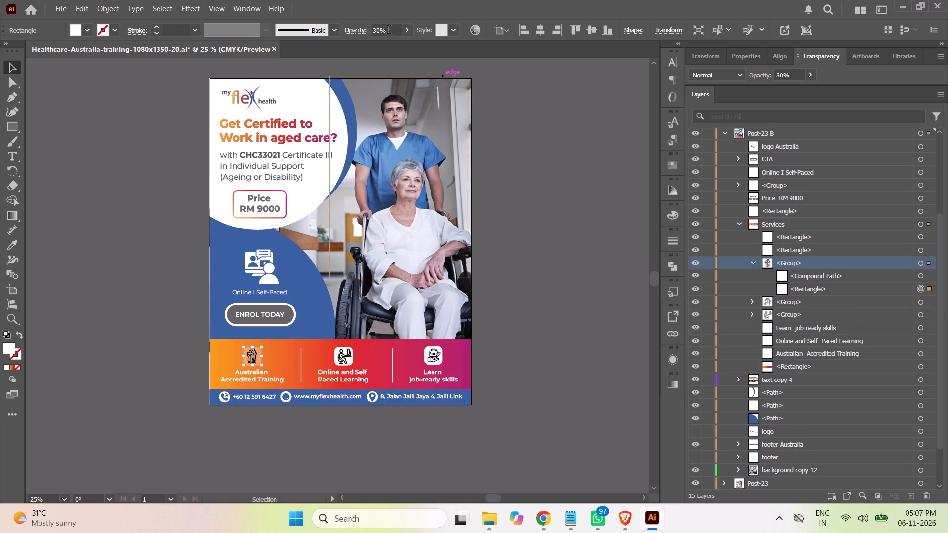
{"action": "left_click_drag", "start_coordinate": [389, 31], "coordinate": [360, 31]}
{"action": "type", "text": "100"}
{"action": "key", "text": "Return"}
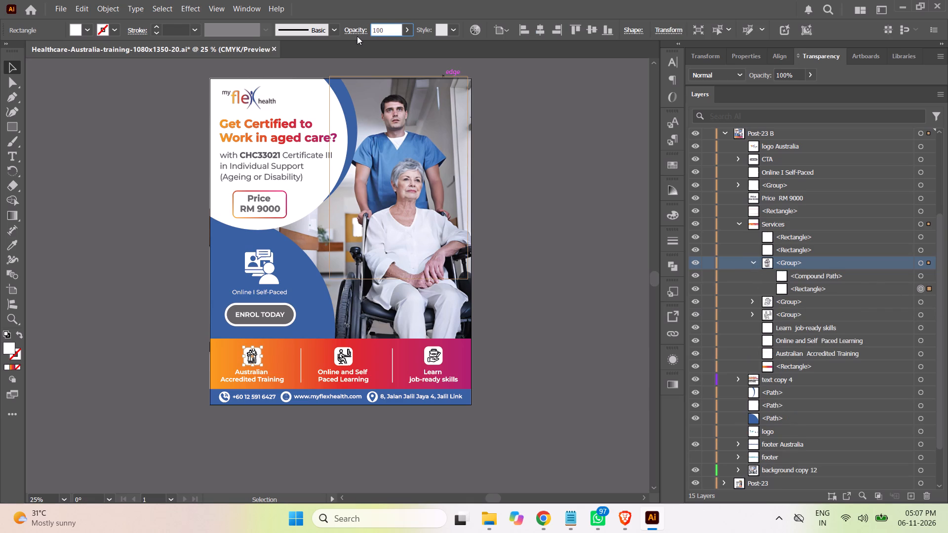
{"action": "left_click", "coordinate": [588, 263]}
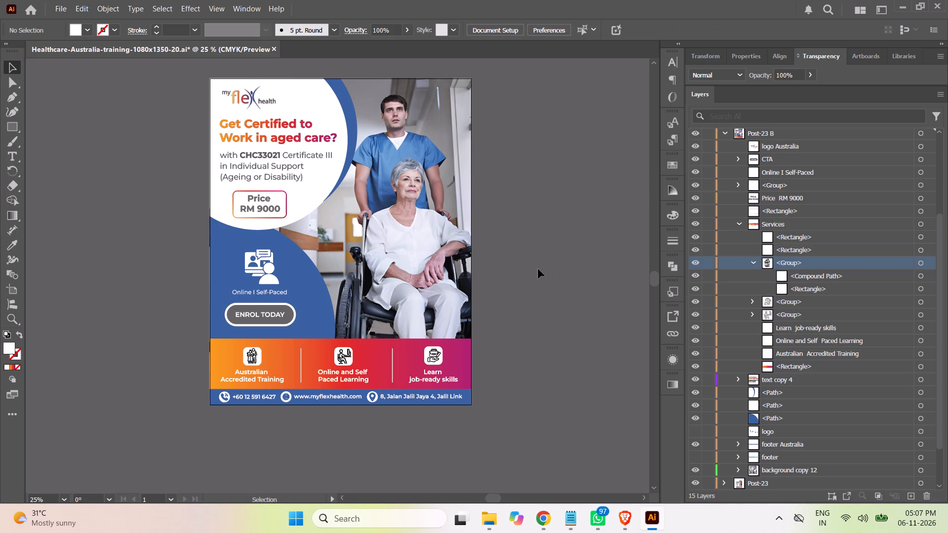
{"action": "left_click", "coordinate": [753, 264]}
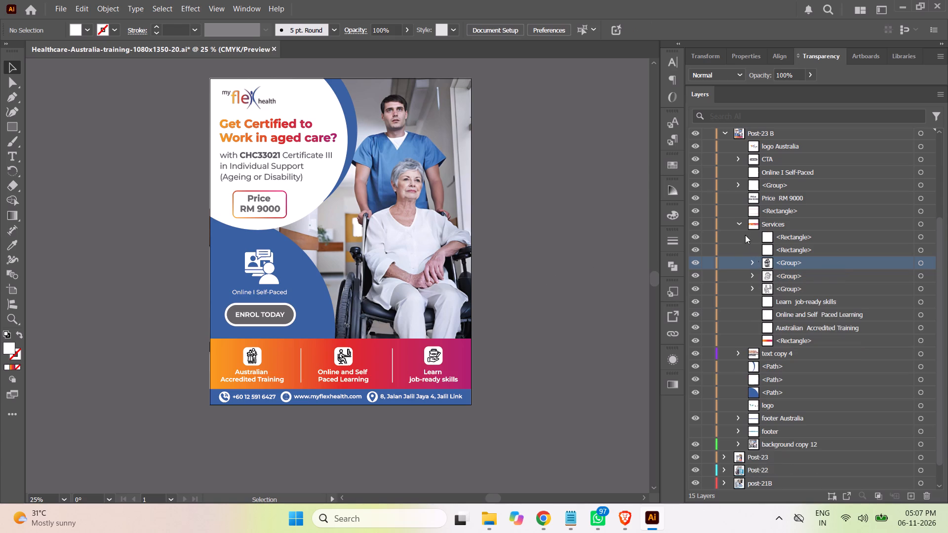
{"action": "left_click", "coordinate": [739, 224]}
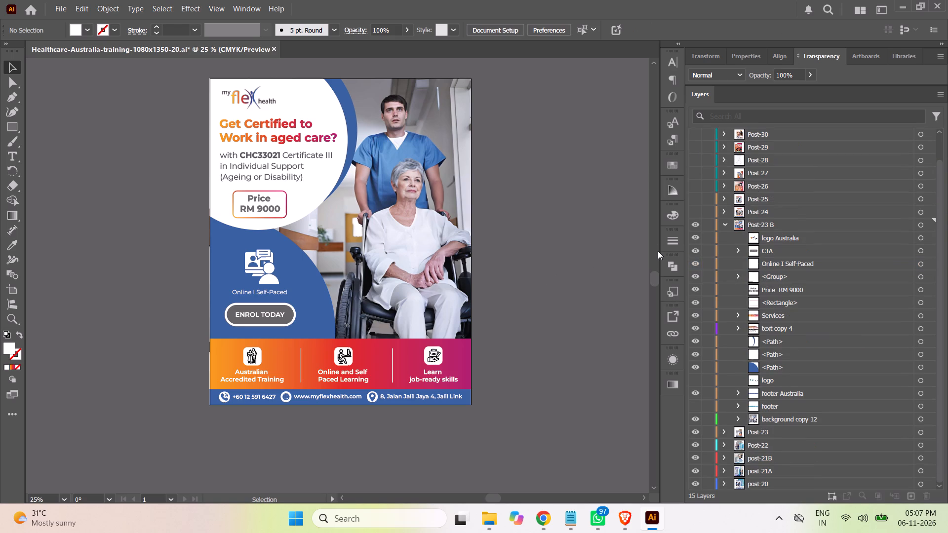
Save the document.
{"action": "key", "text": "ctrl+s"}
Switch to File Explorer and look through the photos and icons in the Health Services folder, starting from its first files.
{"action": "left_click", "coordinate": [492, 518]}
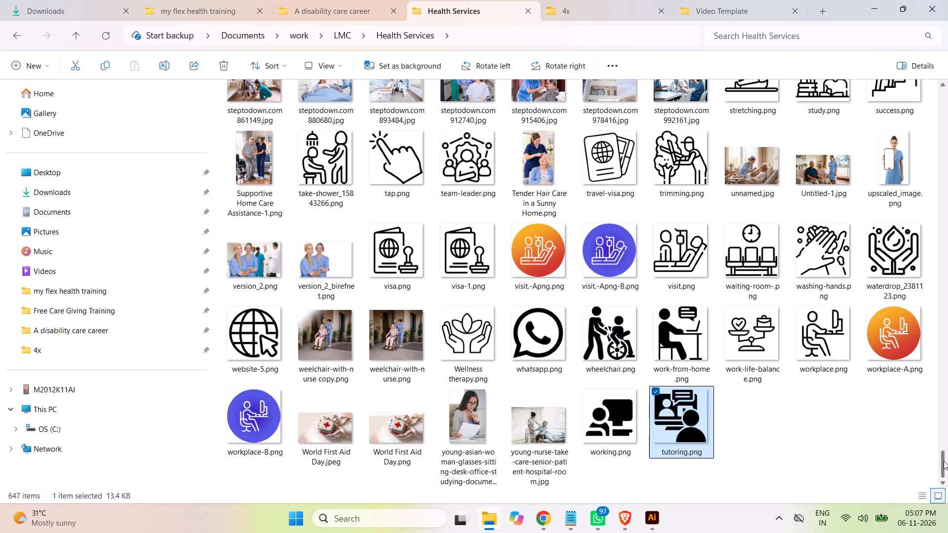
{"action": "left_click_drag", "start_coordinate": [944, 461], "coordinate": [946, 440]}
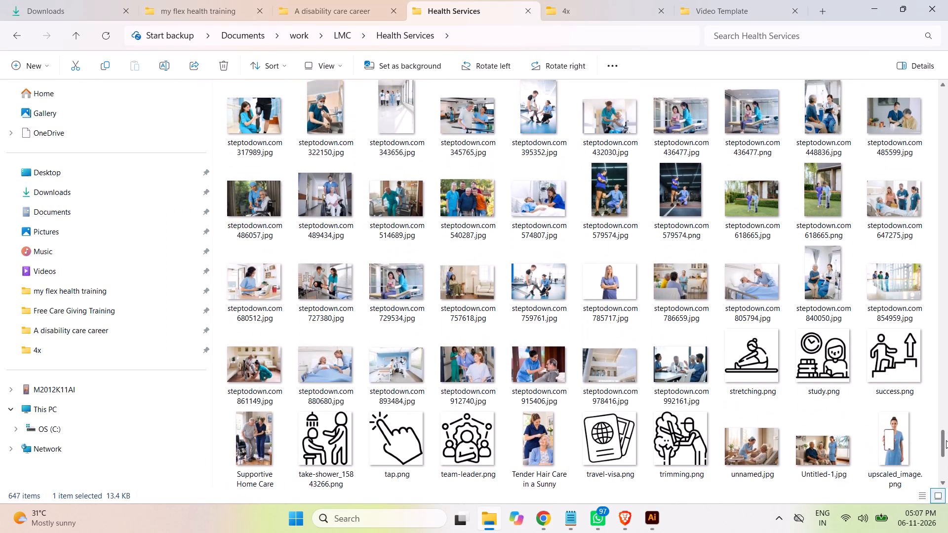
{"action": "left_click_drag", "start_coordinate": [946, 440], "coordinate": [947, 438]}
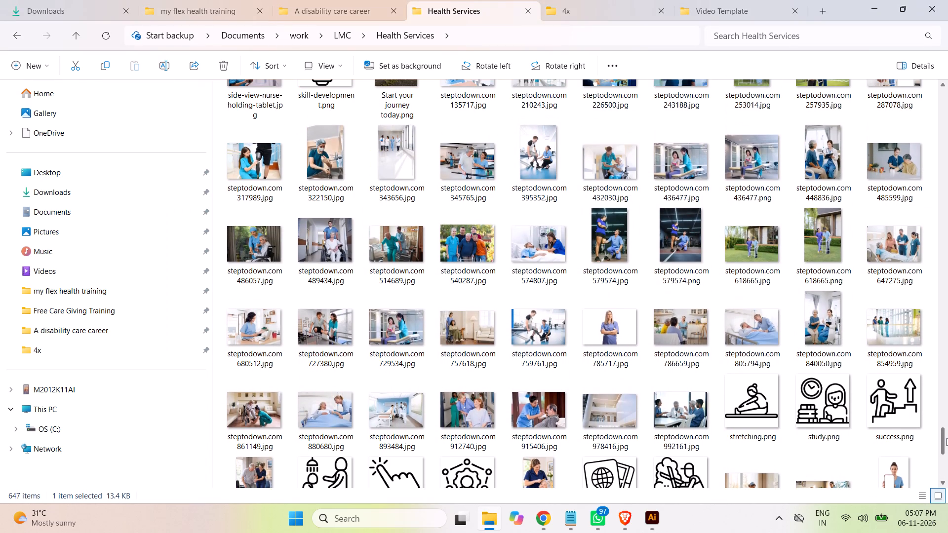
{"action": "left_click_drag", "start_coordinate": [947, 438], "coordinate": [947, 92]}
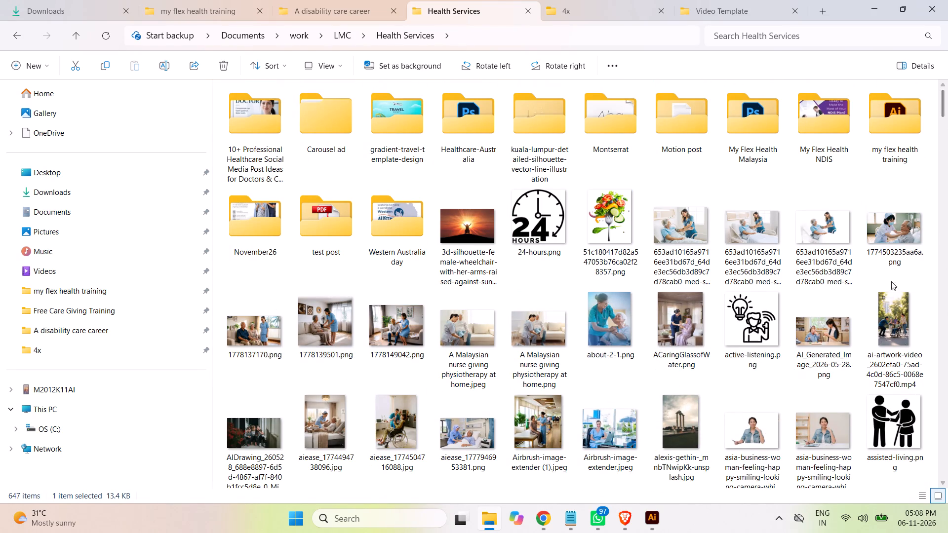
{"action": "left_click_drag", "start_coordinate": [944, 104], "coordinate": [947, 118]}
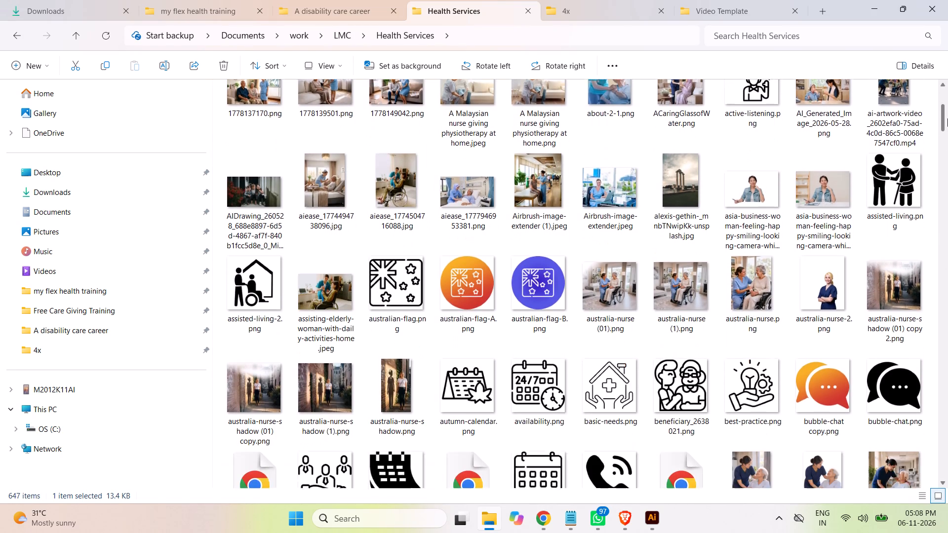
{"action": "left_click_drag", "start_coordinate": [947, 118], "coordinate": [947, 127]}
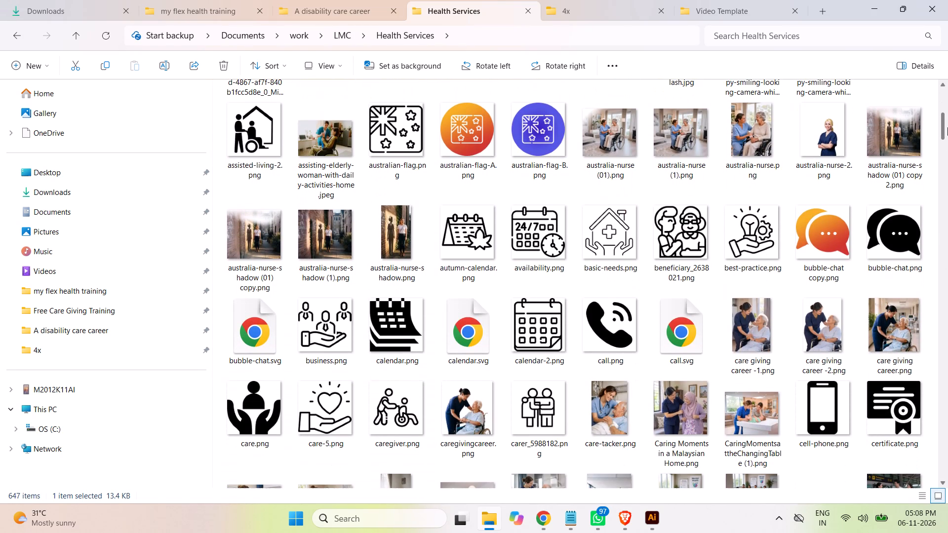
{"action": "left_click_drag", "start_coordinate": [947, 127], "coordinate": [947, 147]}
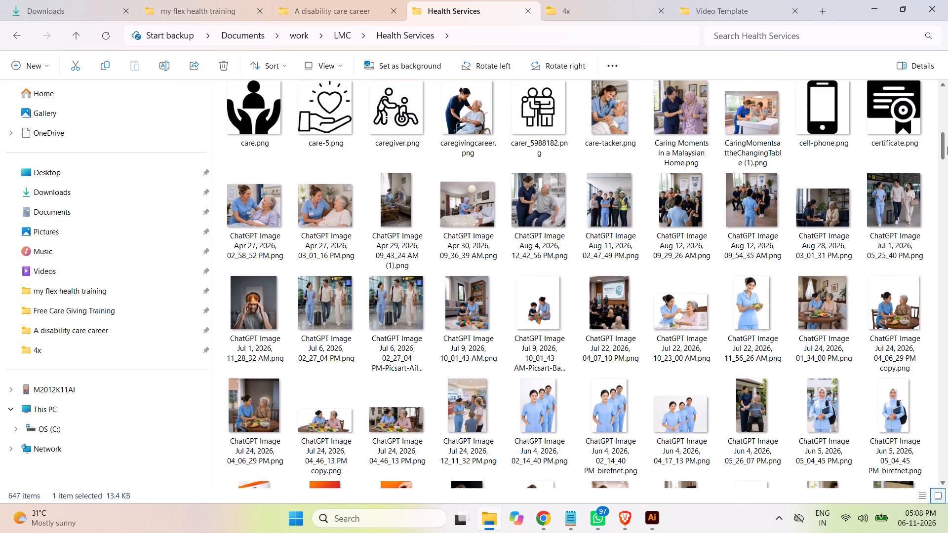
{"action": "left_click_drag", "start_coordinate": [947, 147], "coordinate": [947, 159]}
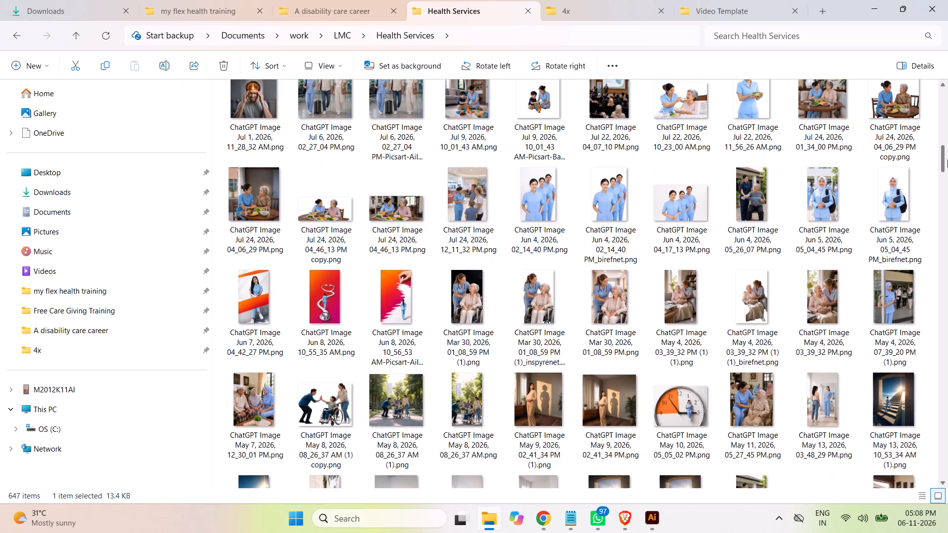
{"action": "left_click_drag", "start_coordinate": [947, 159], "coordinate": [947, 161]}
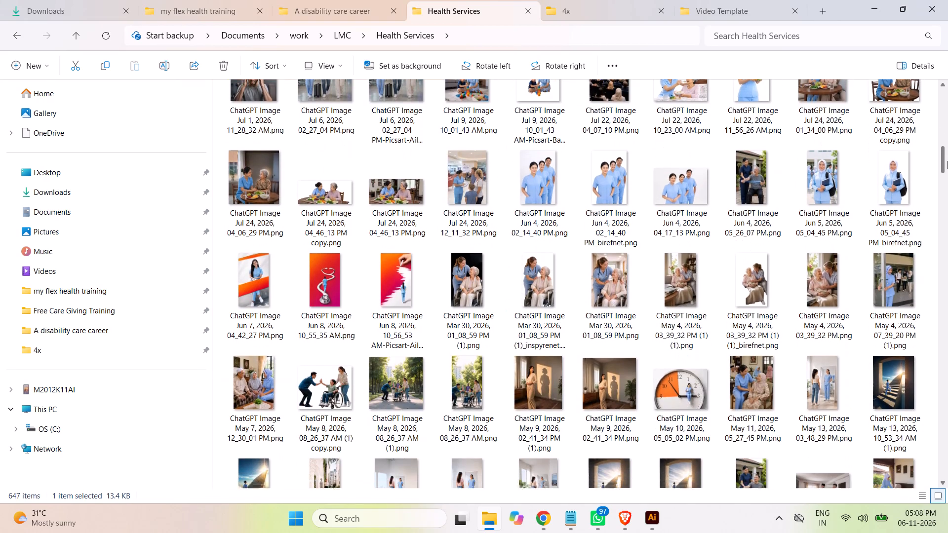
{"action": "left_click_drag", "start_coordinate": [947, 161], "coordinate": [947, 171]}
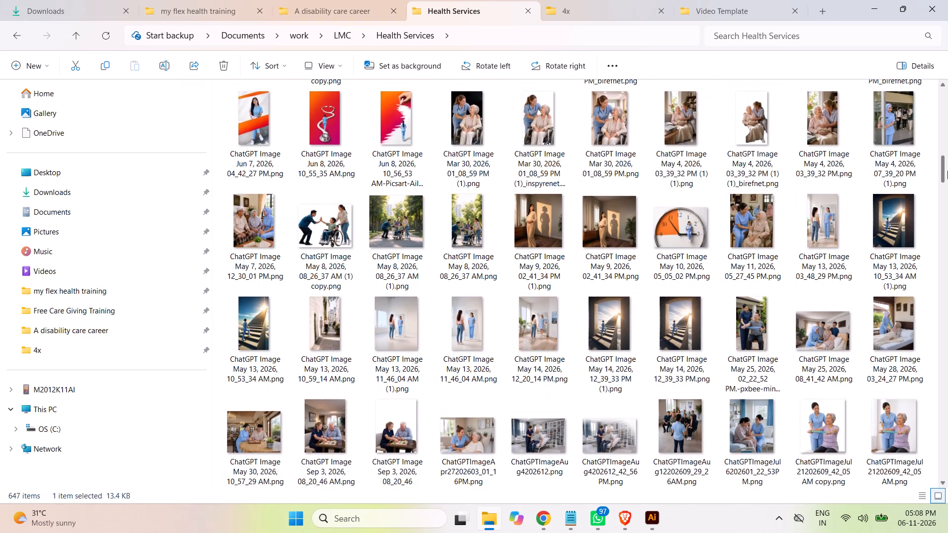
{"action": "left_click_drag", "start_coordinate": [947, 171], "coordinate": [947, 175]}
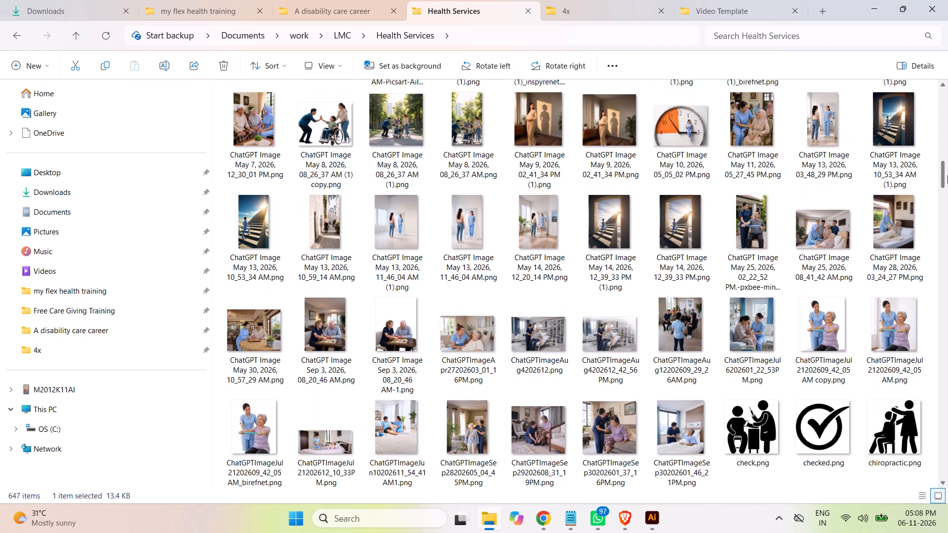
{"action": "left_click_drag", "start_coordinate": [947, 175], "coordinate": [947, 184]}
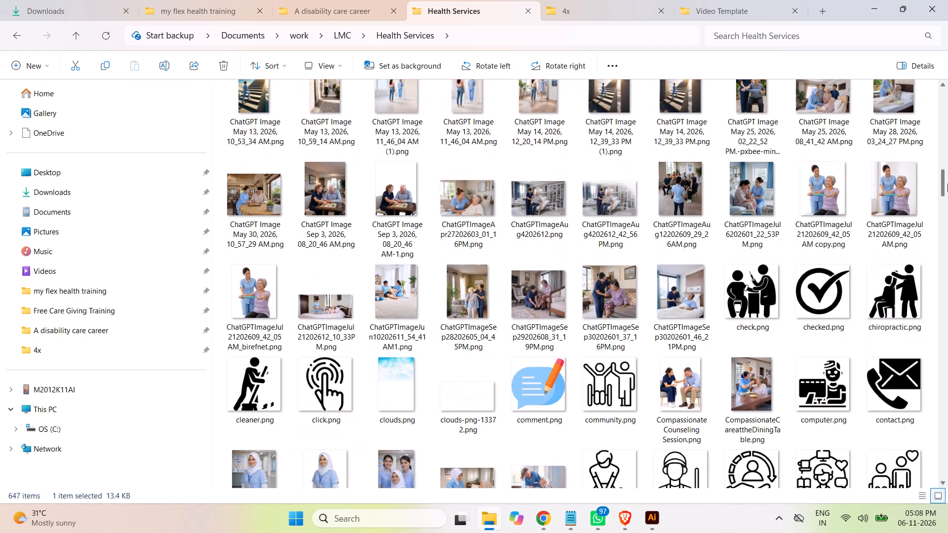
{"action": "left_click_drag", "start_coordinate": [947, 184], "coordinate": [947, 200]}
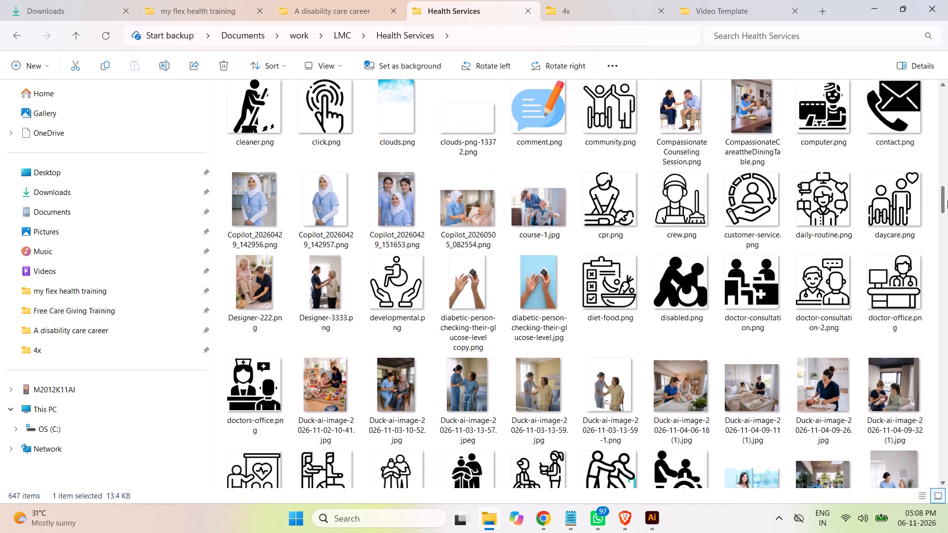
{"action": "left_click_drag", "start_coordinate": [947, 200], "coordinate": [947, 212]}
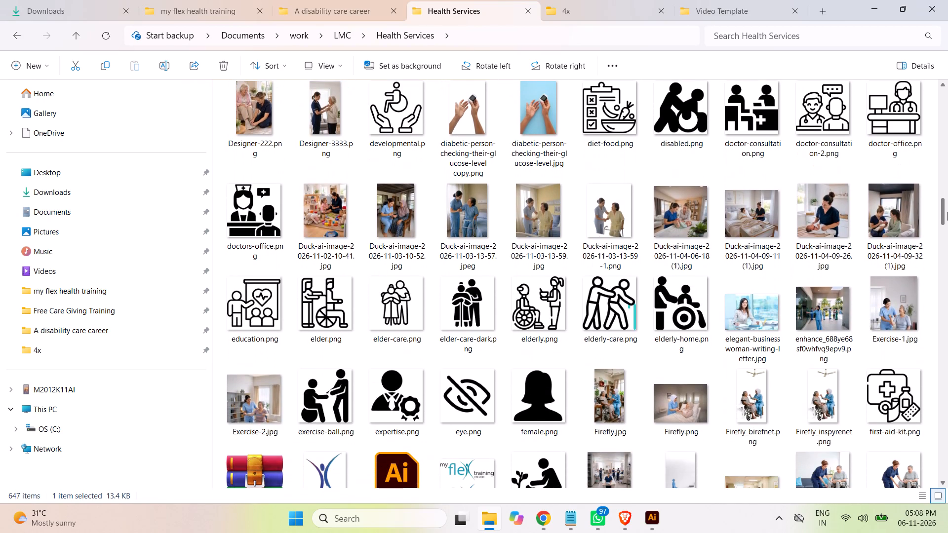
{"action": "left_click_drag", "start_coordinate": [947, 212], "coordinate": [947, 225]}
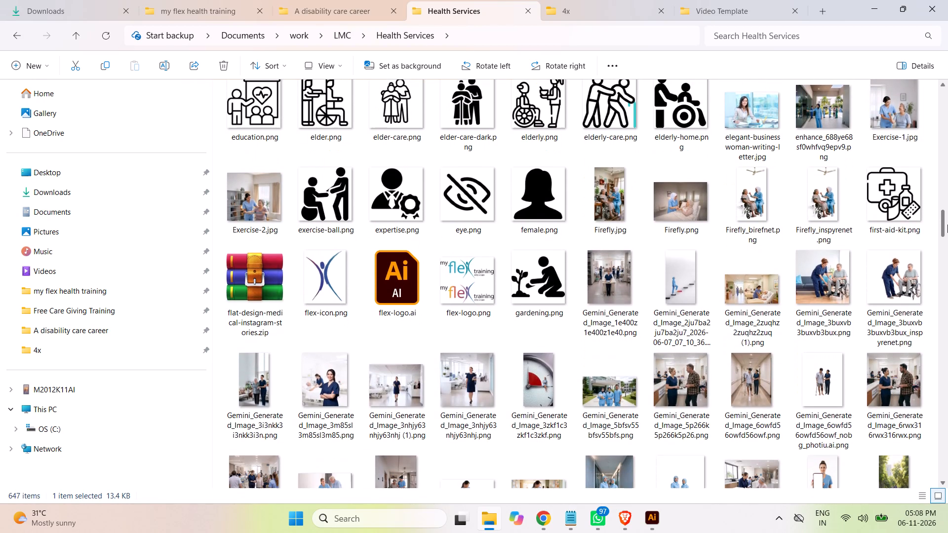
{"action": "left_click_drag", "start_coordinate": [947, 225], "coordinate": [947, 230]}
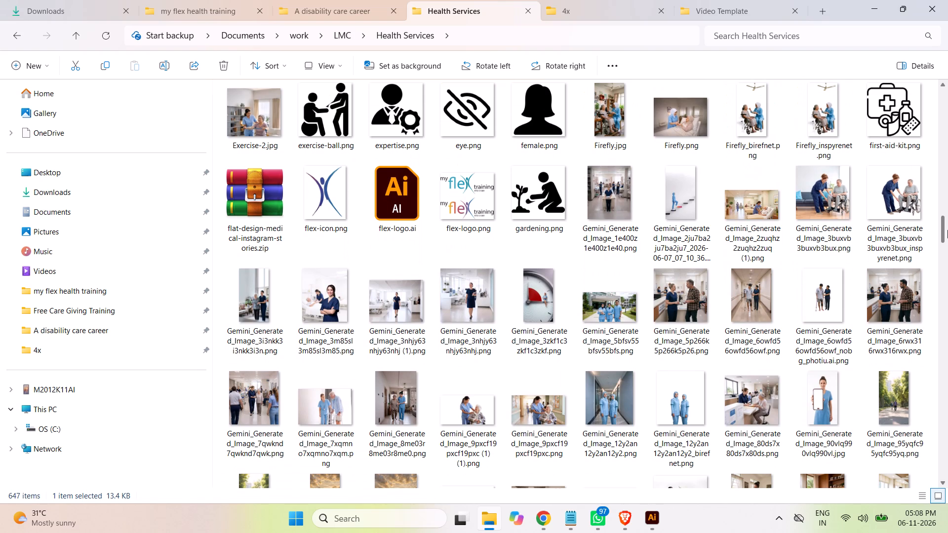
{"action": "left_click_drag", "start_coordinate": [947, 230], "coordinate": [947, 244]}
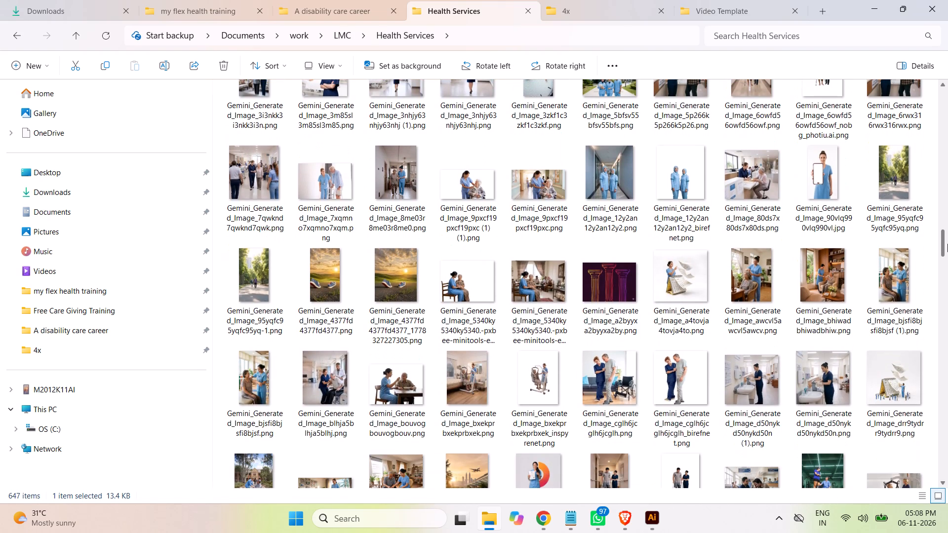
{"action": "left_click_drag", "start_coordinate": [947, 244], "coordinate": [947, 246]}
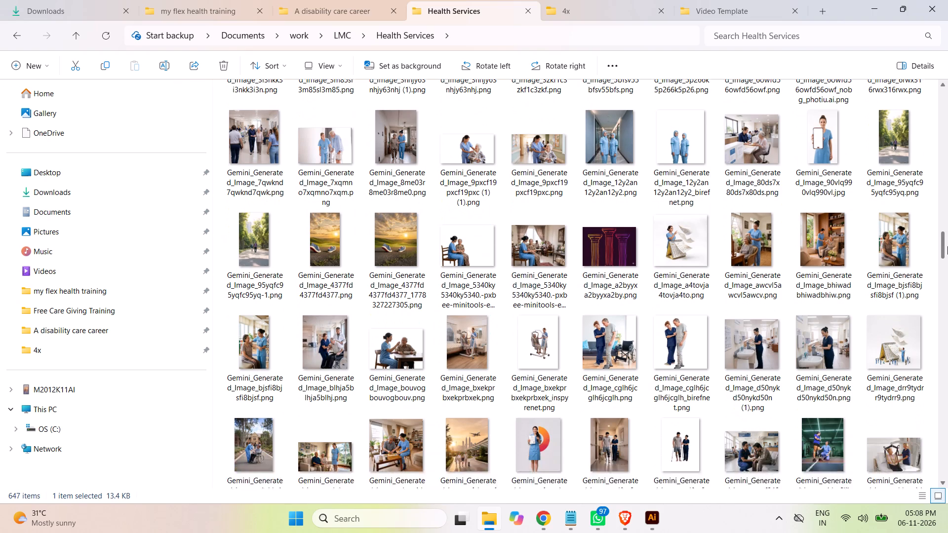
{"action": "left_click_drag", "start_coordinate": [947, 246], "coordinate": [947, 259]}
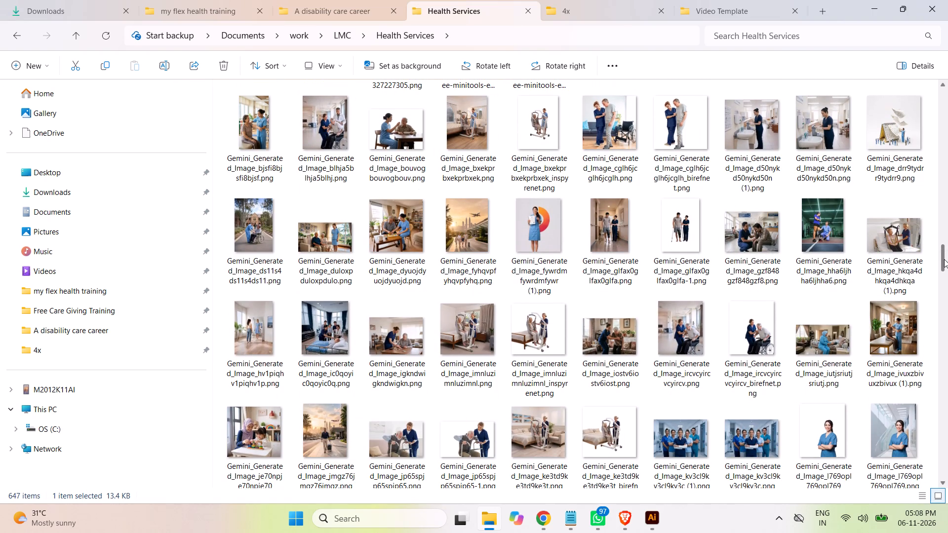
{"action": "left_click_drag", "start_coordinate": [944, 259], "coordinate": [947, 271]}
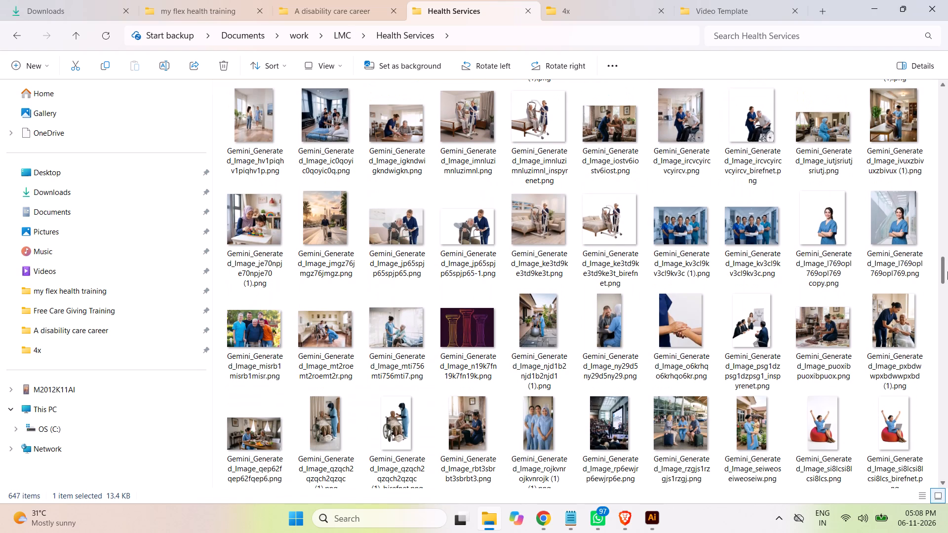
{"action": "left_click_drag", "start_coordinate": [947, 271], "coordinate": [947, 272]}
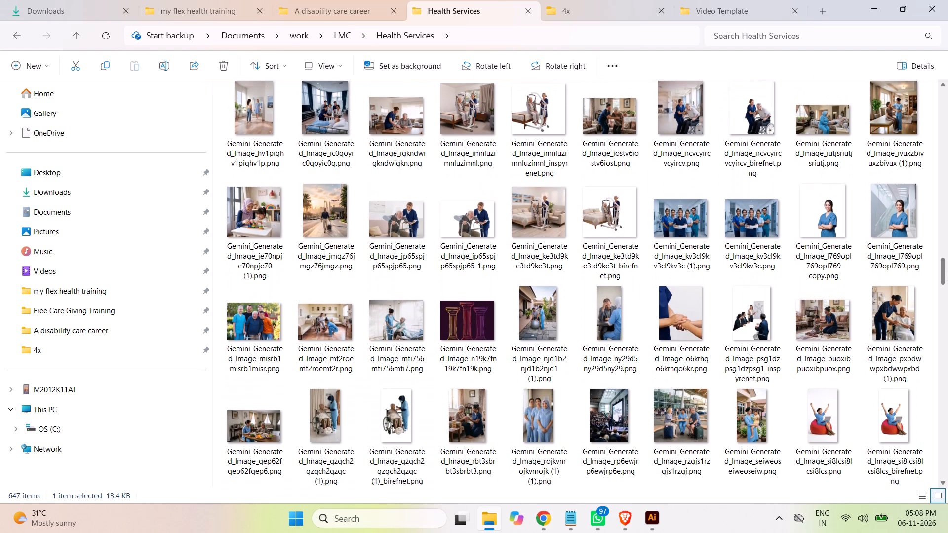
{"action": "left_click_drag", "start_coordinate": [947, 272], "coordinate": [947, 286]}
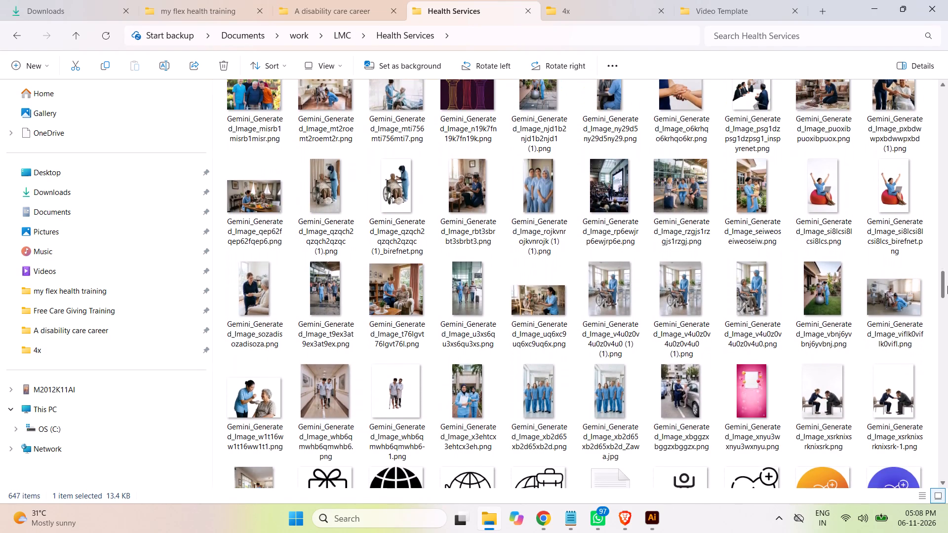
{"action": "left_click_drag", "start_coordinate": [947, 286], "coordinate": [947, 292]}
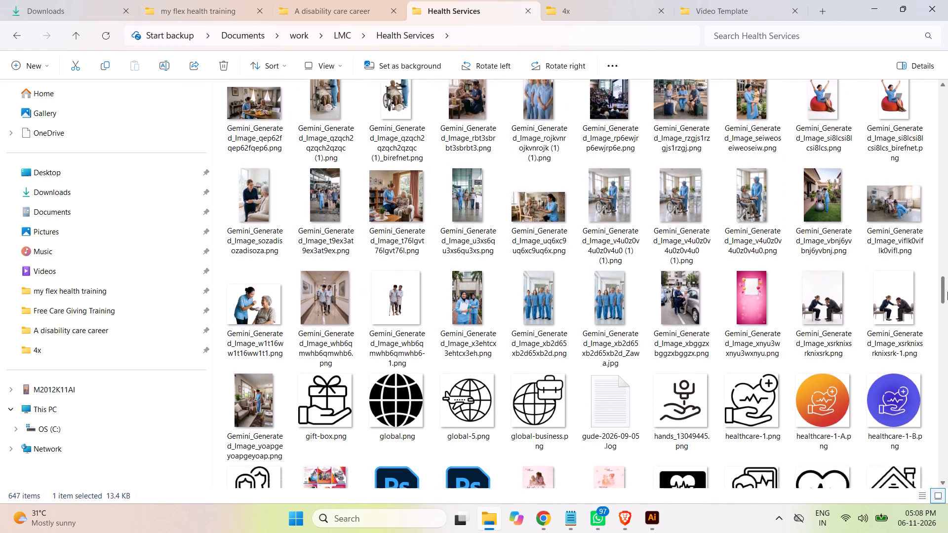
{"action": "left_click_drag", "start_coordinate": [947, 292], "coordinate": [947, 298]}
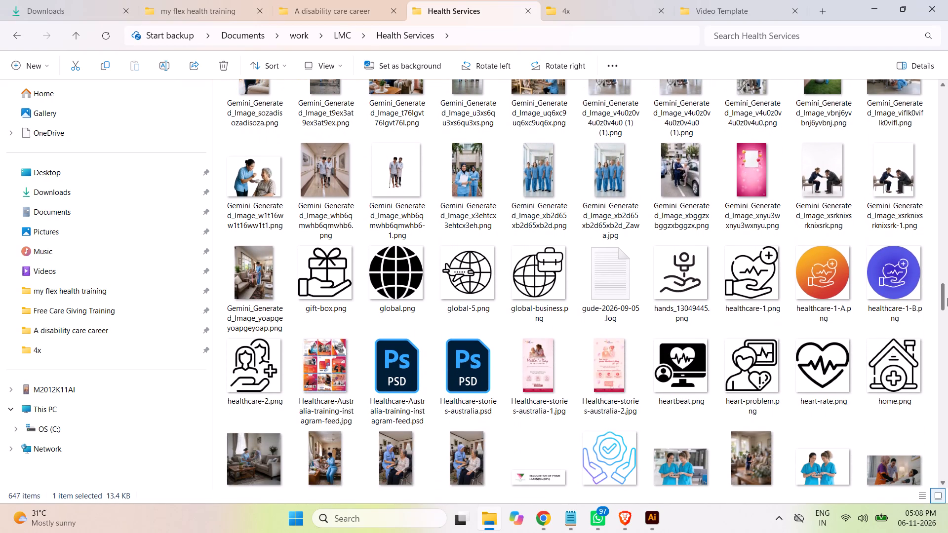
{"action": "left_click_drag", "start_coordinate": [947, 298], "coordinate": [947, 307]}
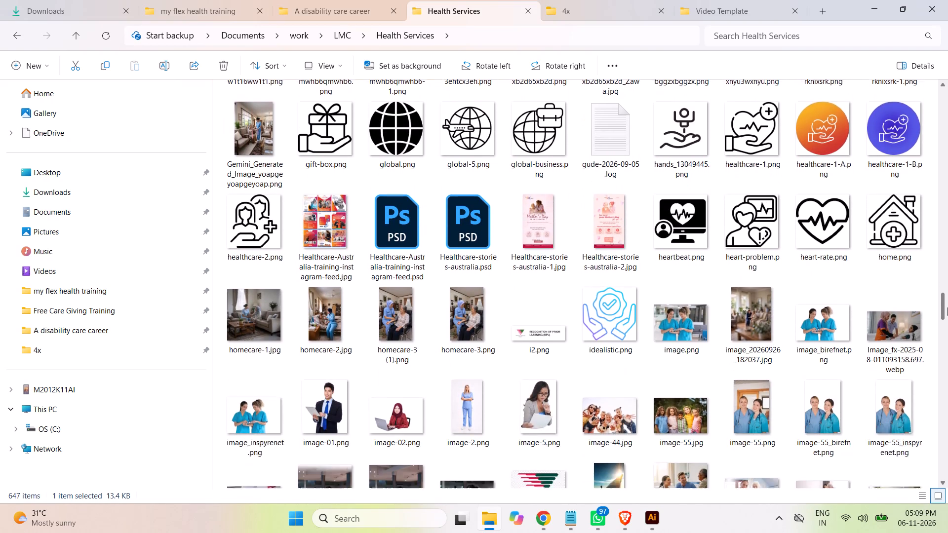
{"action": "left_click_drag", "start_coordinate": [947, 307], "coordinate": [947, 317]}
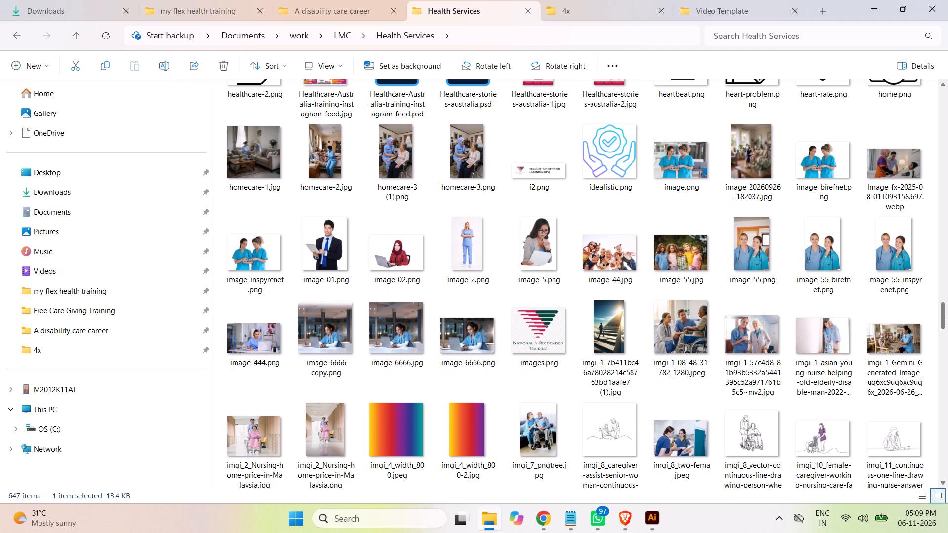
{"action": "left_click_drag", "start_coordinate": [947, 317], "coordinate": [947, 330]}
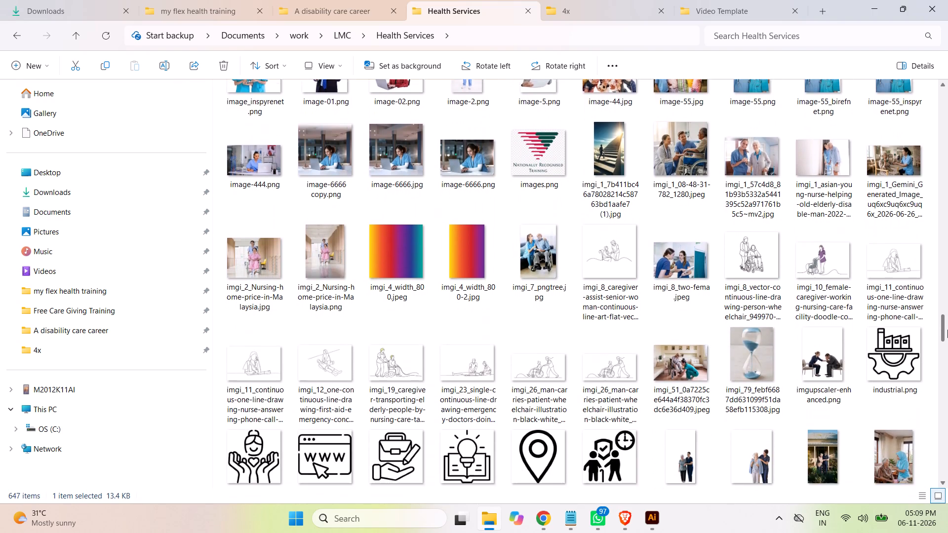
{"action": "left_click_drag", "start_coordinate": [947, 330], "coordinate": [947, 335]}
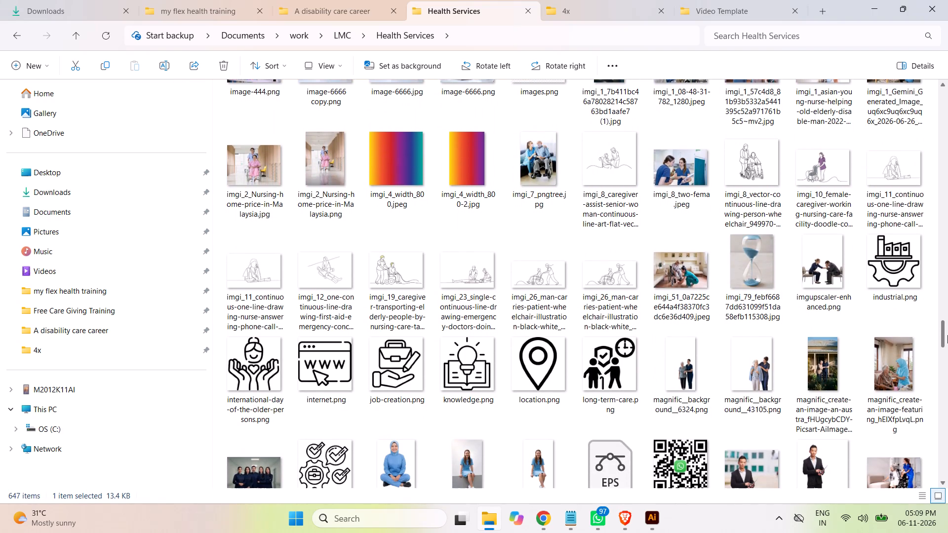
{"action": "left_click_drag", "start_coordinate": [947, 335], "coordinate": [947, 336]}
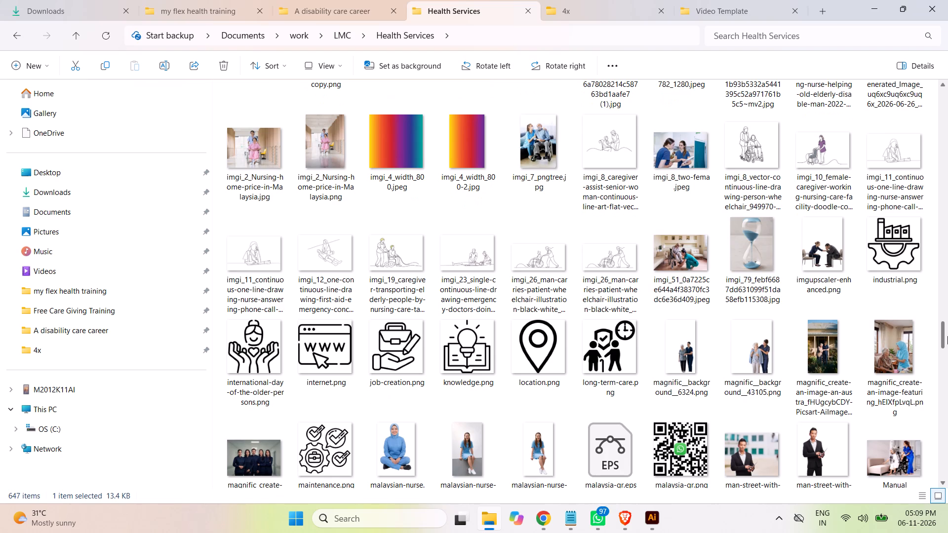
{"action": "left_click_drag", "start_coordinate": [947, 336], "coordinate": [947, 337]}
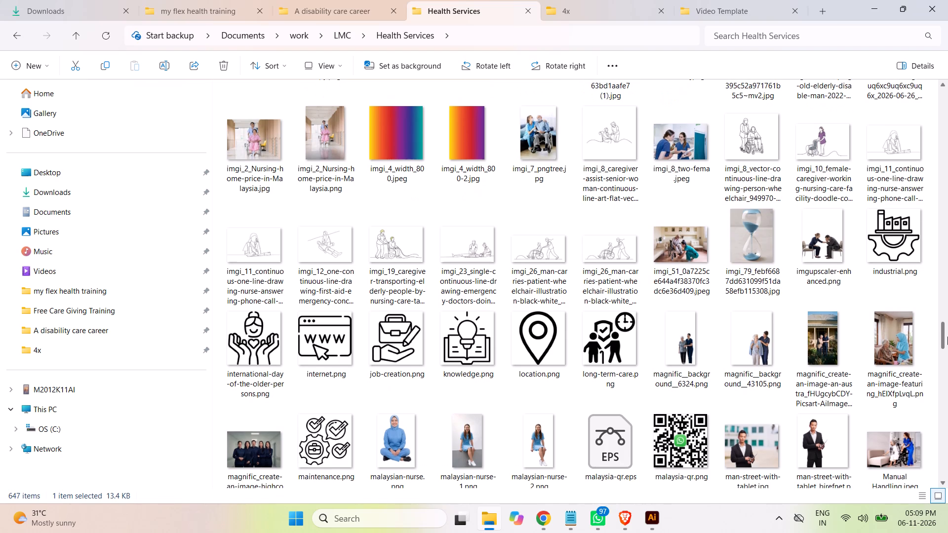
{"action": "left_click_drag", "start_coordinate": [947, 337], "coordinate": [947, 352]}
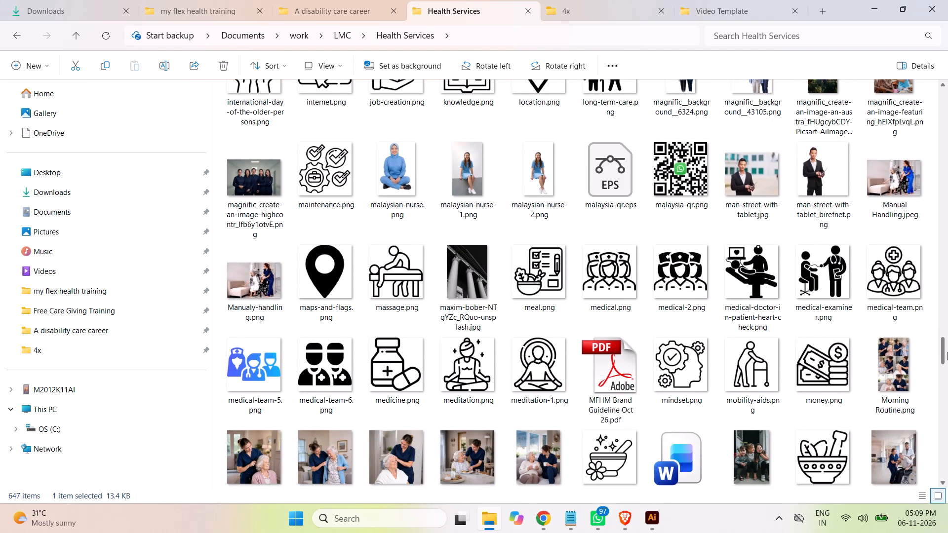
{"action": "left_click_drag", "start_coordinate": [947, 352], "coordinate": [947, 360]}
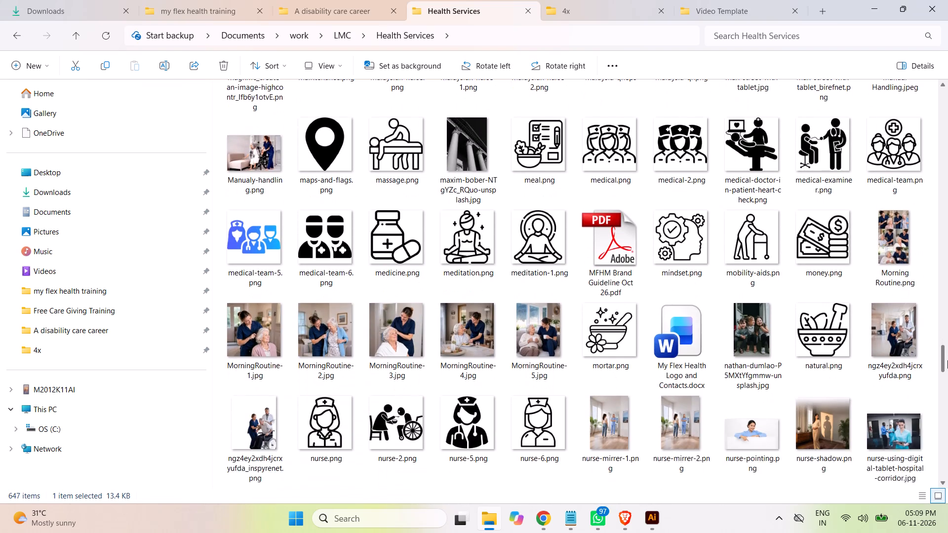
{"action": "left_click_drag", "start_coordinate": [947, 360], "coordinate": [947, 362]}
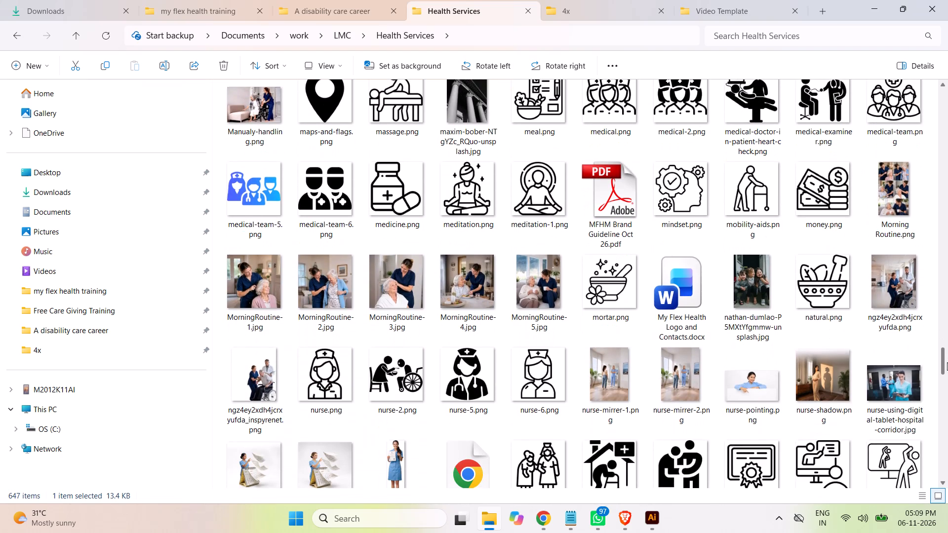
{"action": "left_click_drag", "start_coordinate": [947, 362], "coordinate": [947, 378]}
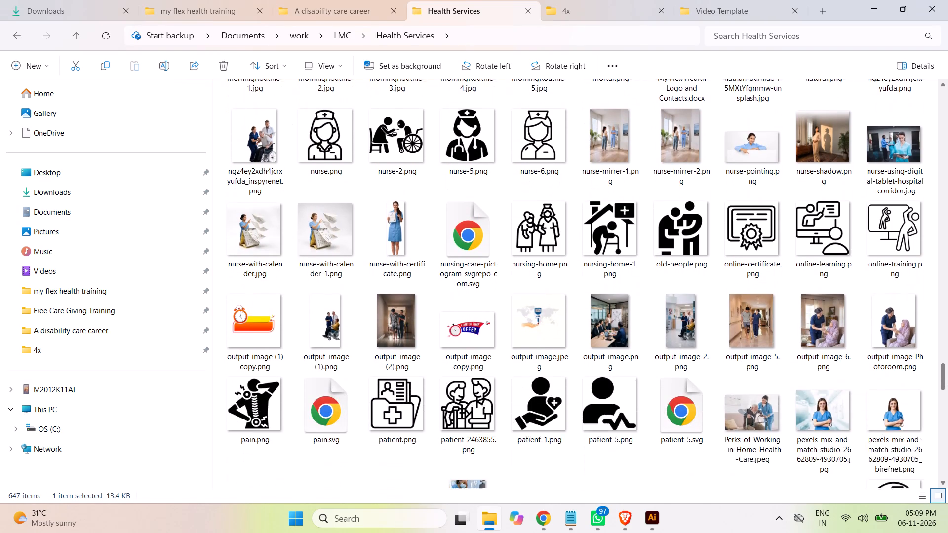
{"action": "left_click_drag", "start_coordinate": [947, 378], "coordinate": [947, 380]}
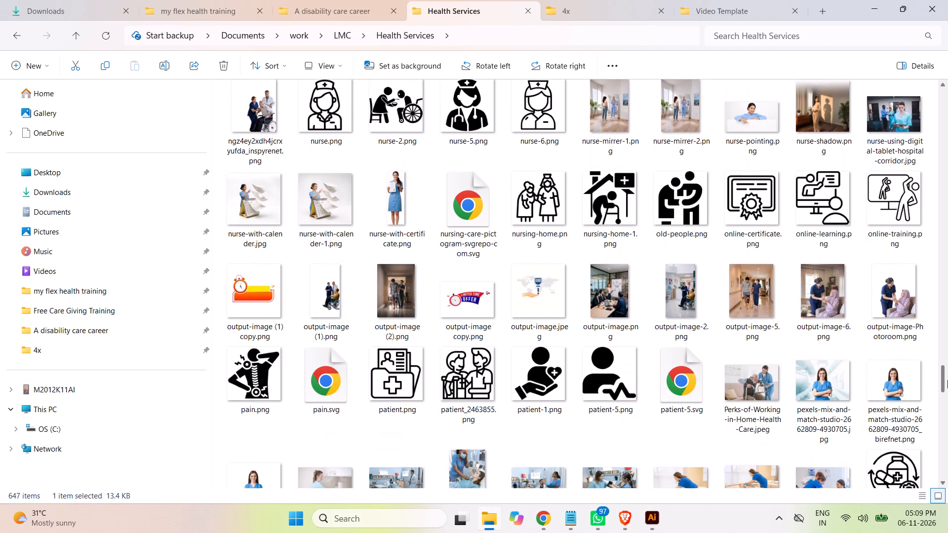
Look through the remaining icons and photos in Health Services up to its last files, and check the Post-23 B artwork in Illustrator.
{"action": "left_click_drag", "start_coordinate": [947, 380], "coordinate": [947, 393]}
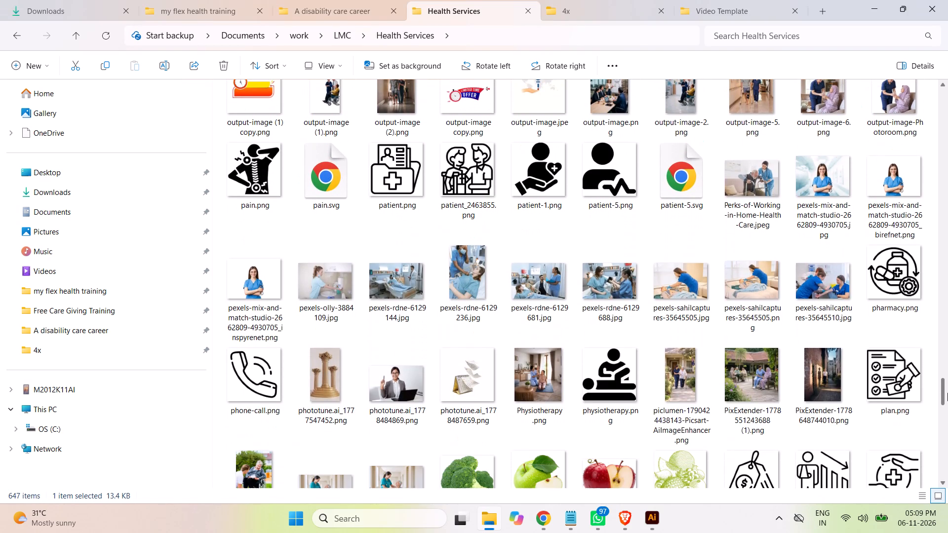
{"action": "left_click_drag", "start_coordinate": [947, 393], "coordinate": [947, 404]}
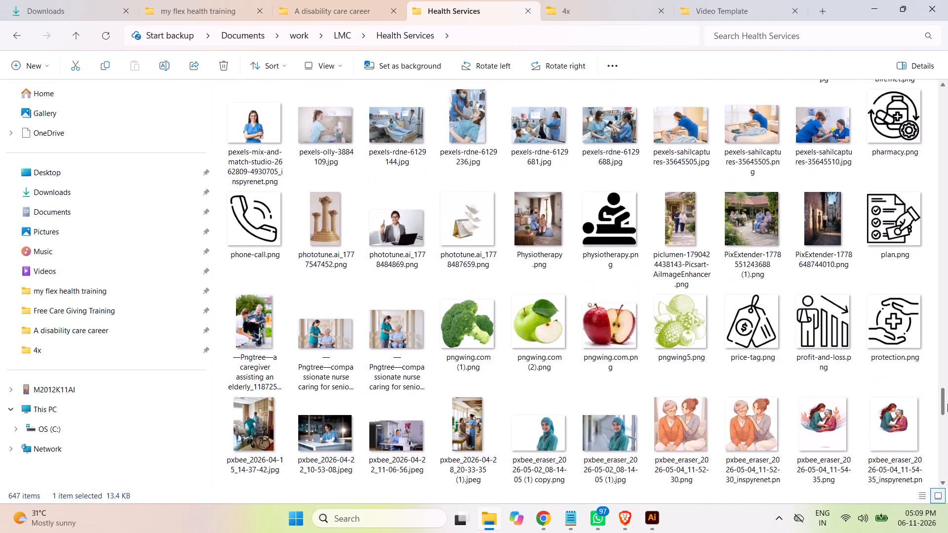
{"action": "left_click_drag", "start_coordinate": [947, 404], "coordinate": [947, 411]}
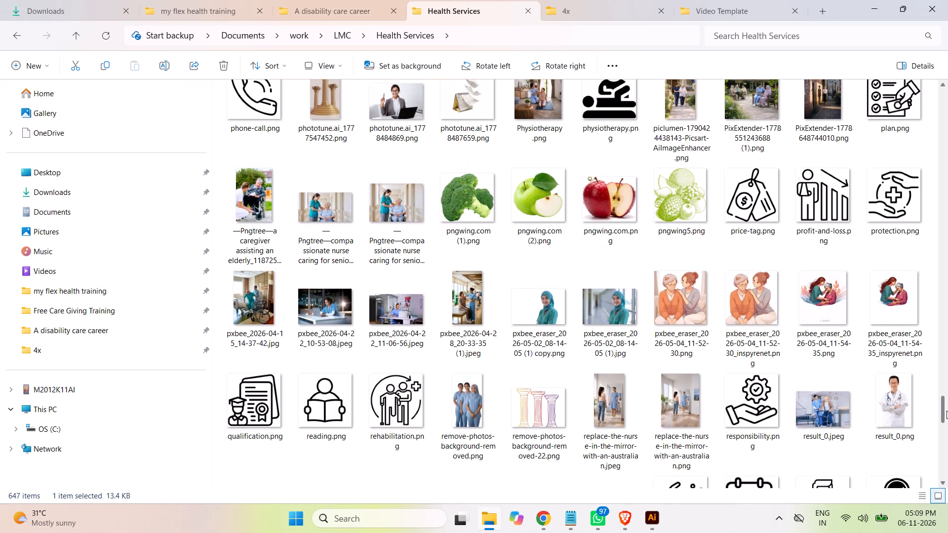
{"action": "left_click_drag", "start_coordinate": [947, 411], "coordinate": [947, 420]}
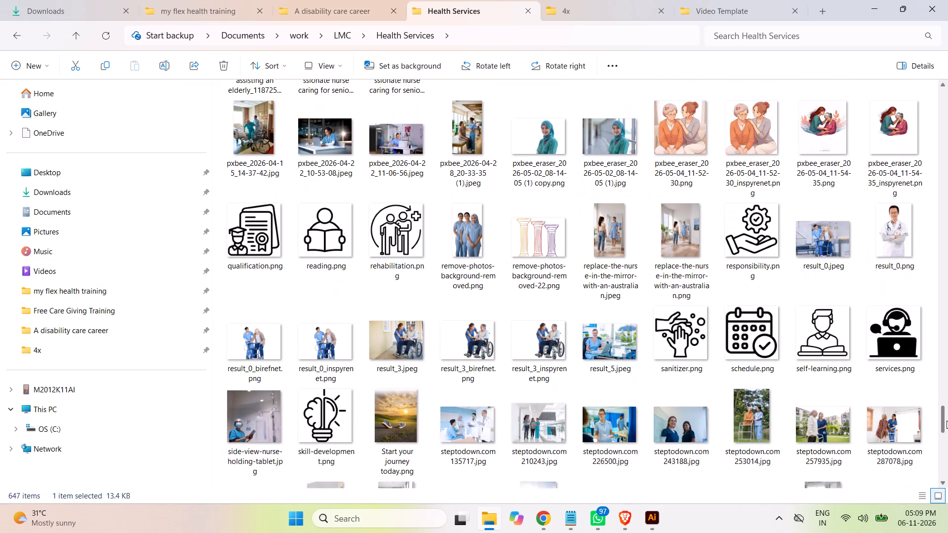
{"action": "left_click_drag", "start_coordinate": [947, 420], "coordinate": [945, 427]}
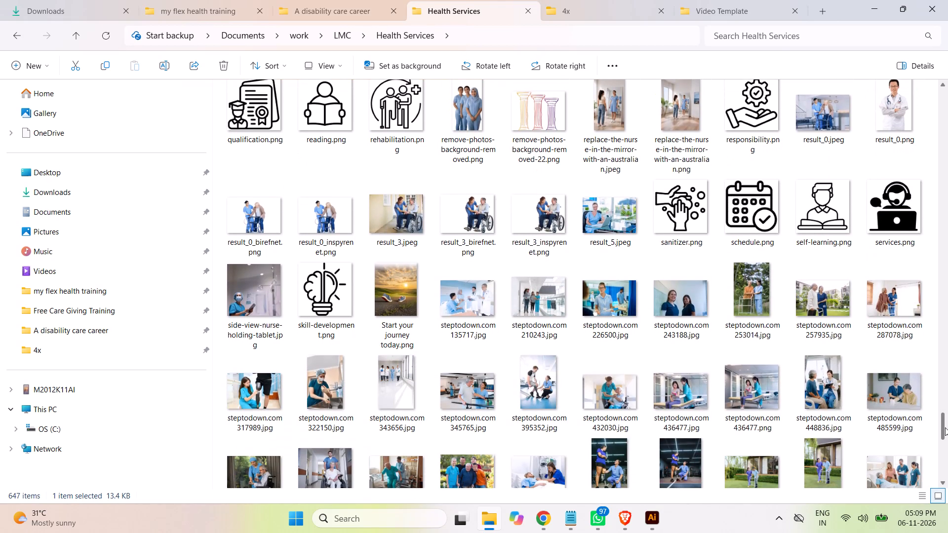
{"action": "left_click_drag", "start_coordinate": [945, 427], "coordinate": [947, 438]}
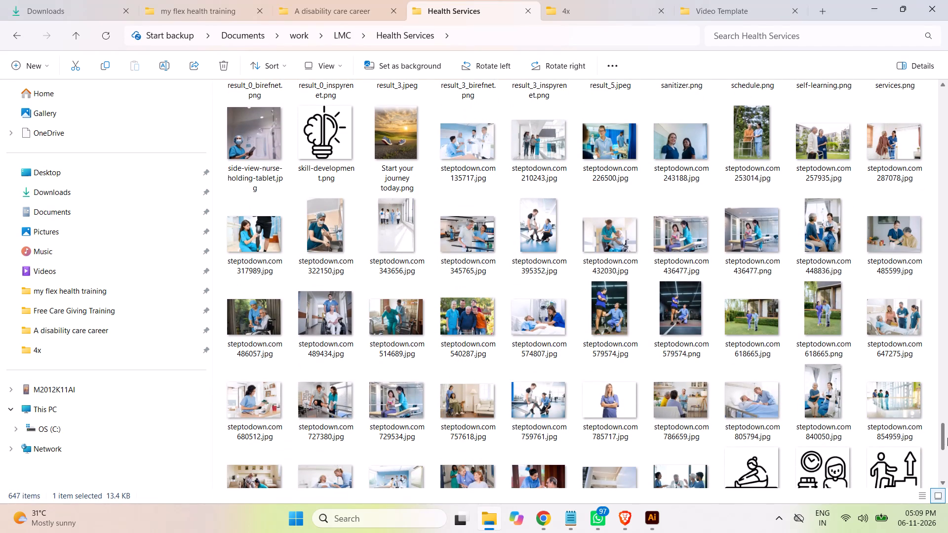
{"action": "left_click_drag", "start_coordinate": [947, 438], "coordinate": [947, 439]}
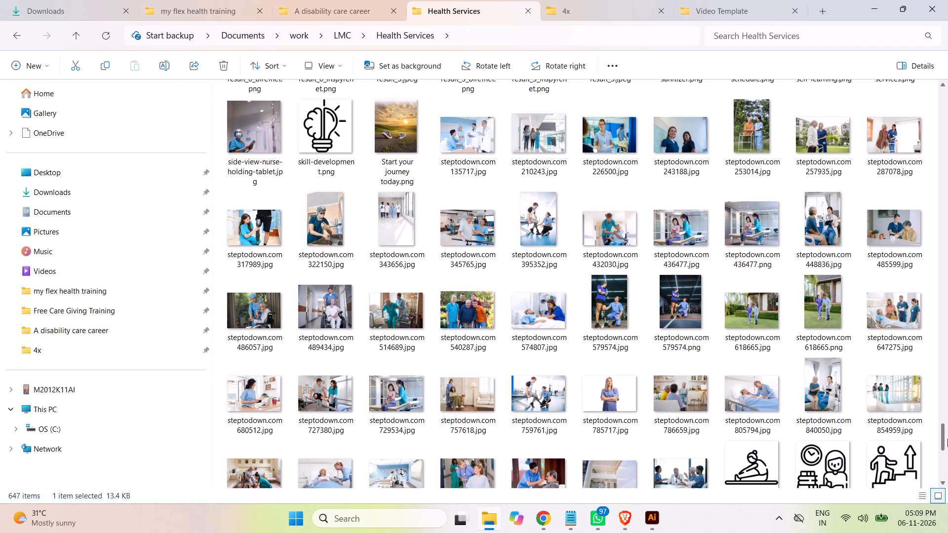
{"action": "left_click_drag", "start_coordinate": [947, 439], "coordinate": [947, 449]}
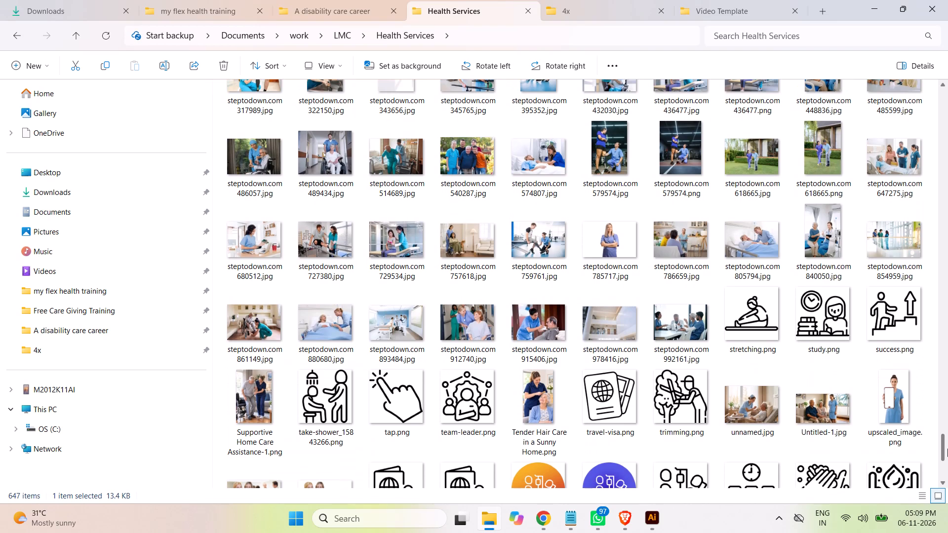
{"action": "left_click_drag", "start_coordinate": [947, 449], "coordinate": [947, 450]}
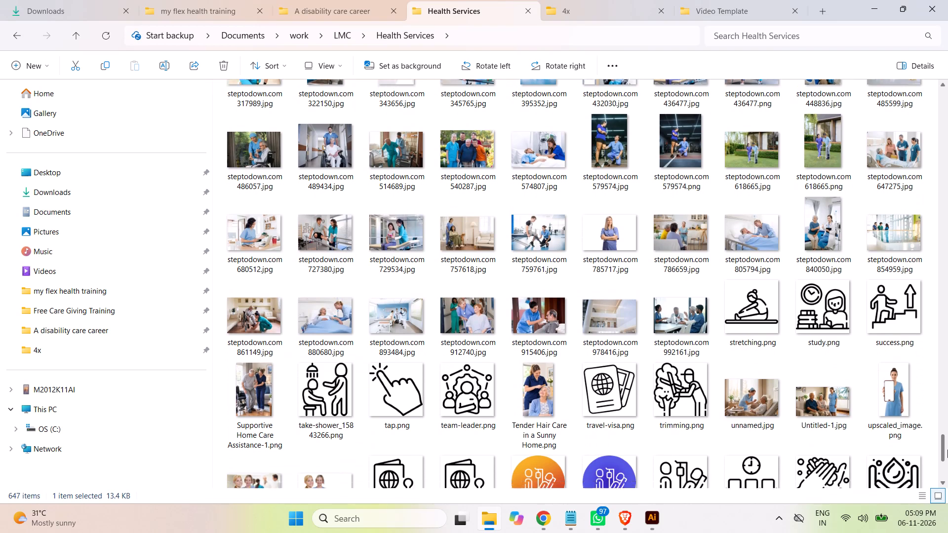
{"action": "left_click_drag", "start_coordinate": [947, 450], "coordinate": [947, 469]}
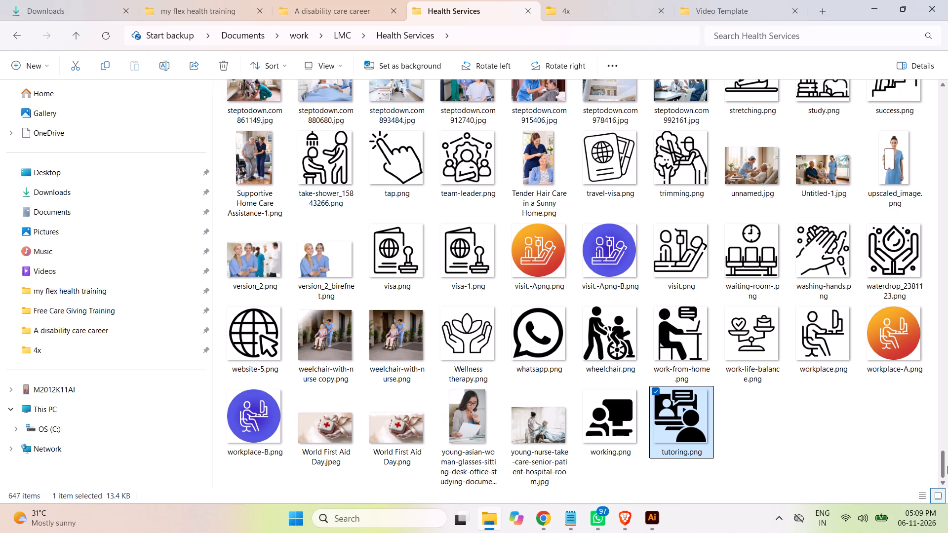
{"action": "left_click", "coordinate": [651, 518]}
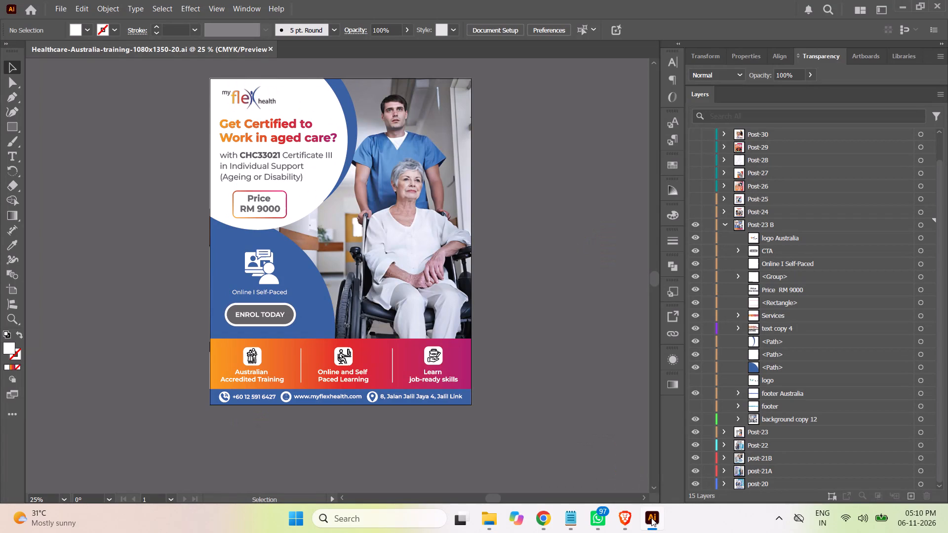
{"action": "left_click", "coordinate": [651, 518]}
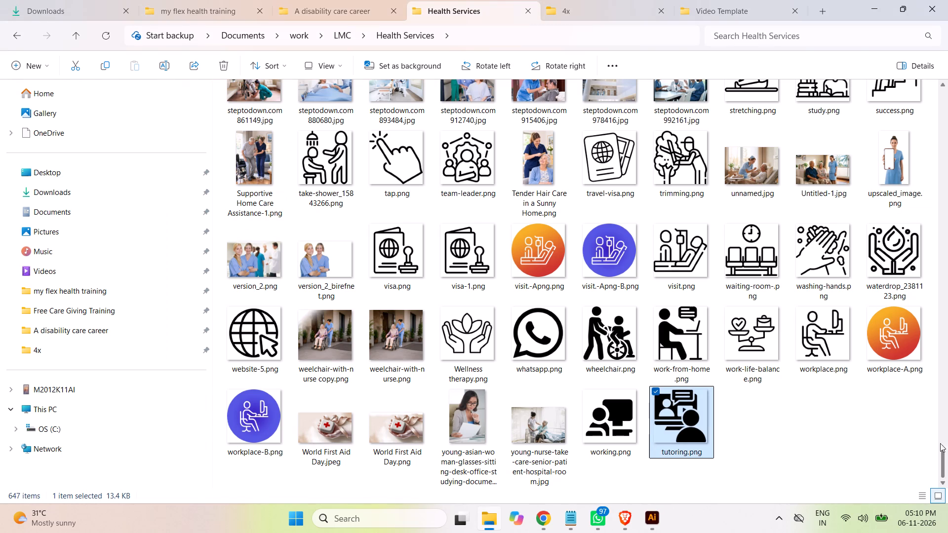
{"action": "left_click_drag", "start_coordinate": [941, 463], "coordinate": [947, 130]}
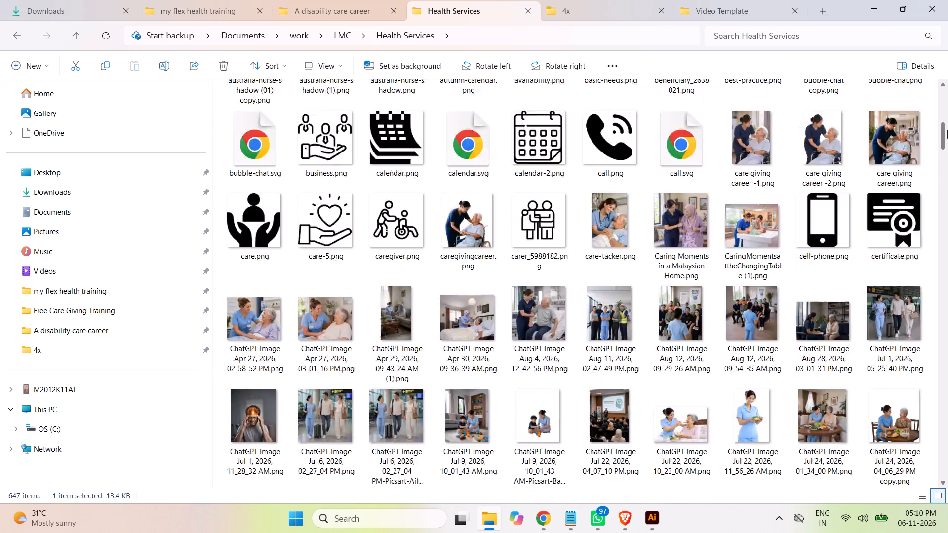
{"action": "left_click_drag", "start_coordinate": [947, 130], "coordinate": [947, 101]}
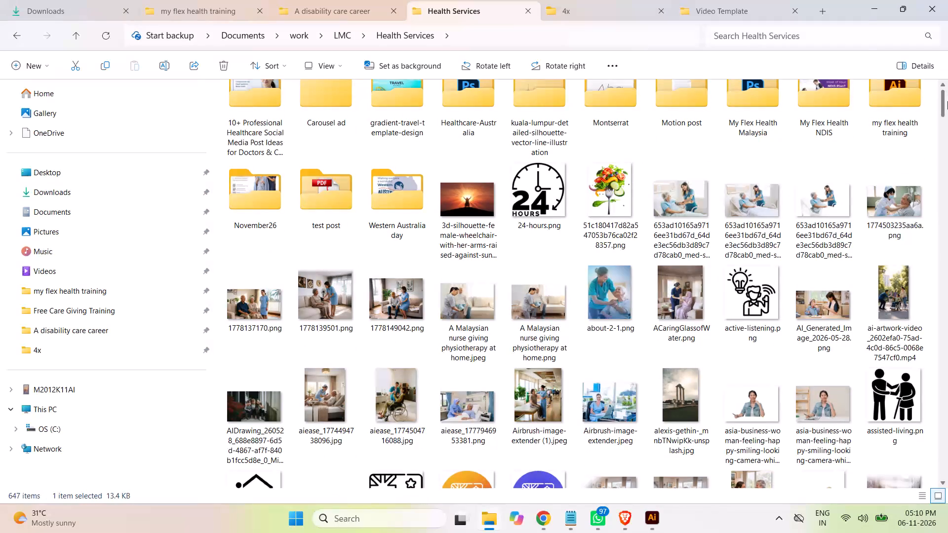
{"action": "left_click_drag", "start_coordinate": [947, 101], "coordinate": [947, 115]}
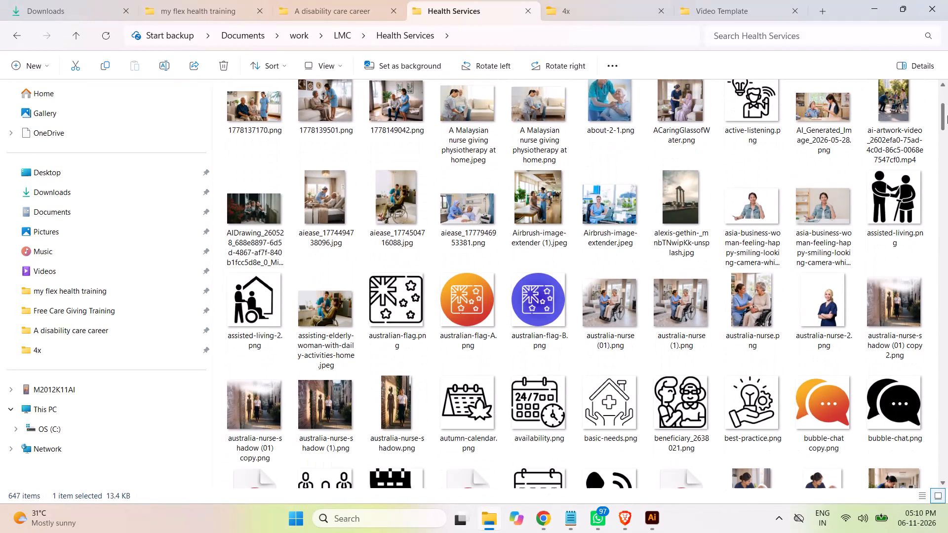
{"action": "left_click_drag", "start_coordinate": [947, 115], "coordinate": [947, 121]}
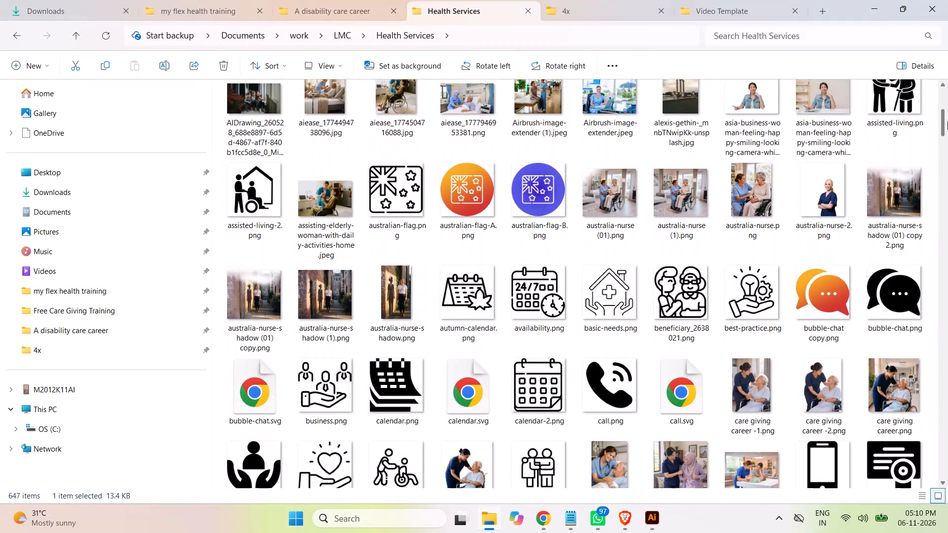
{"action": "left_click_drag", "start_coordinate": [947, 121], "coordinate": [947, 132]}
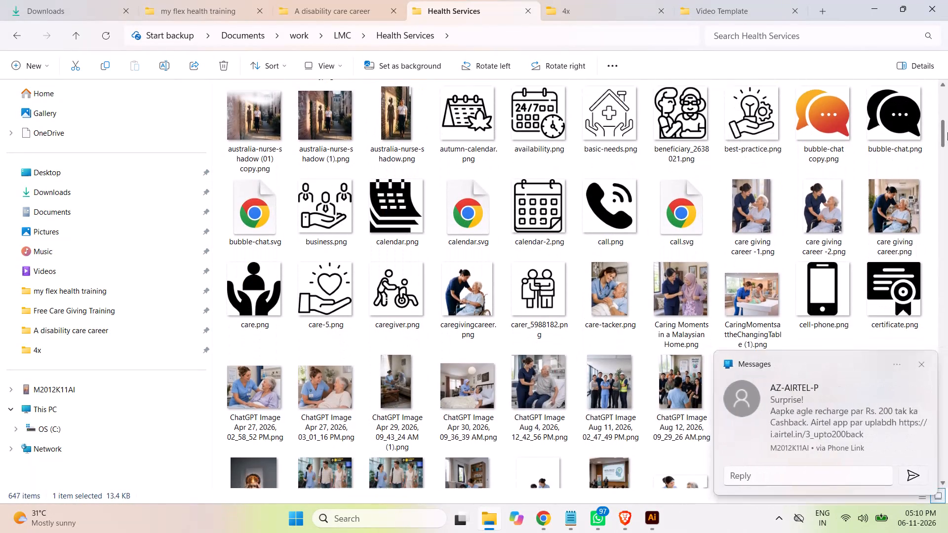
{"action": "left_click_drag", "start_coordinate": [947, 132], "coordinate": [947, 133]}
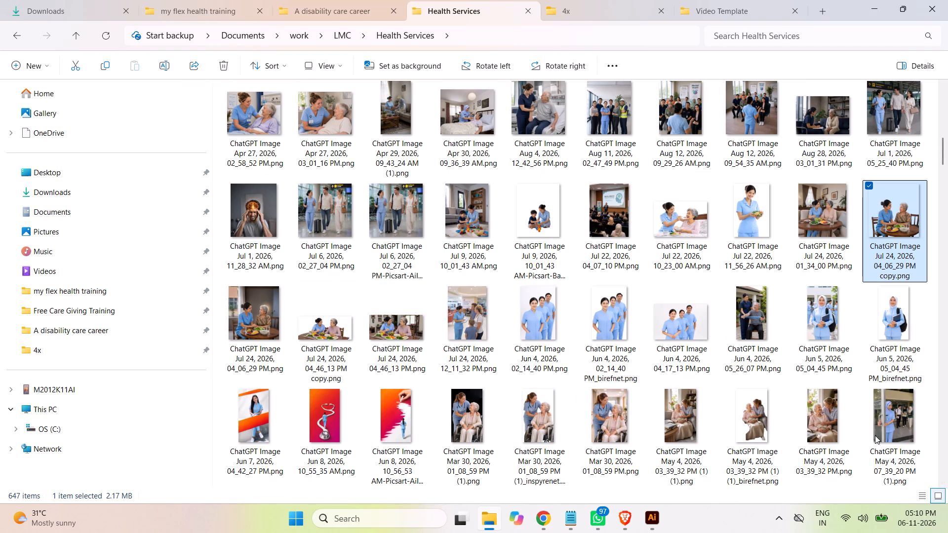
{"action": "left_click", "coordinate": [903, 431]}
{"action": "scroll", "coordinate": [748, 254], "scroll_direction": "down", "scroll_amount": 1}
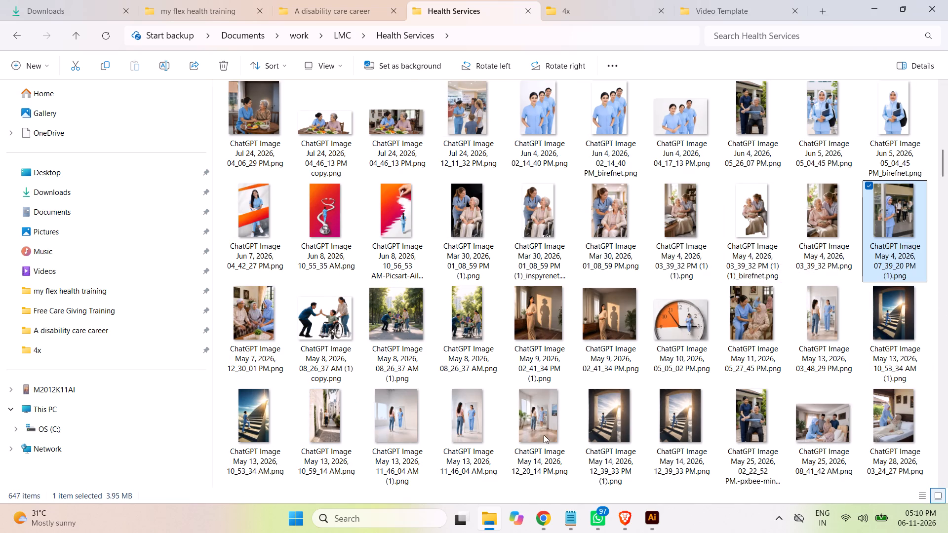
{"action": "left_click", "coordinate": [897, 429]}
{"action": "scroll", "coordinate": [752, 308], "scroll_direction": "down", "scroll_amount": 1}
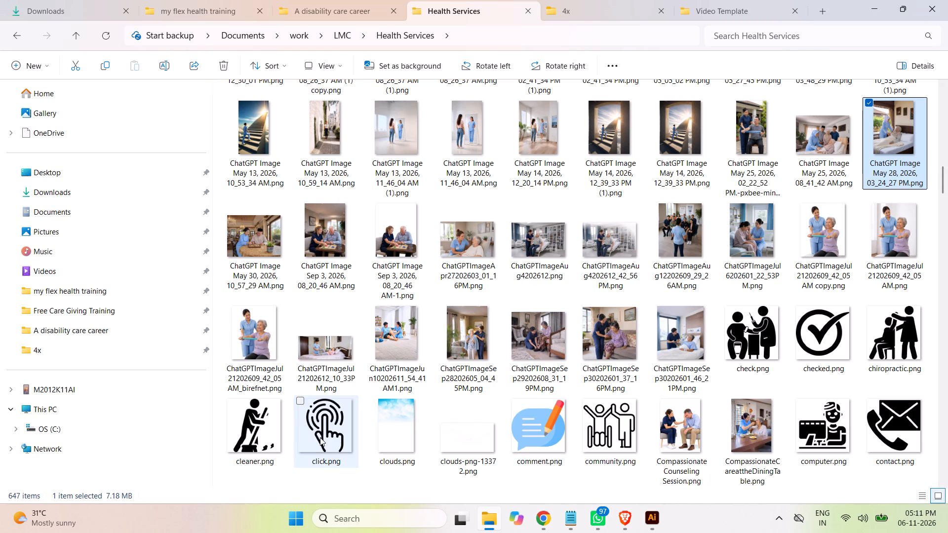
{"action": "left_click", "coordinate": [911, 430]}
{"action": "scroll", "coordinate": [765, 310], "scroll_direction": "down", "scroll_amount": 1}
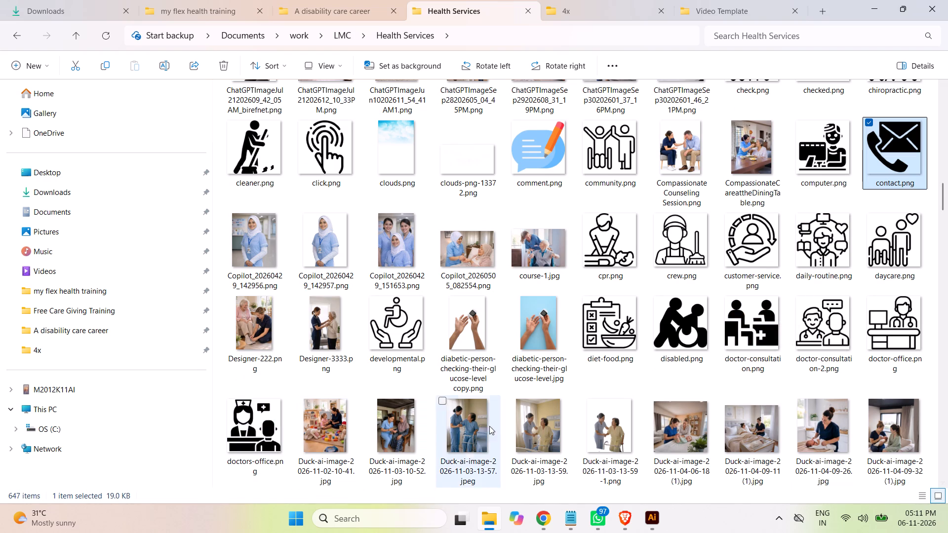
{"action": "left_click", "coordinate": [892, 434]}
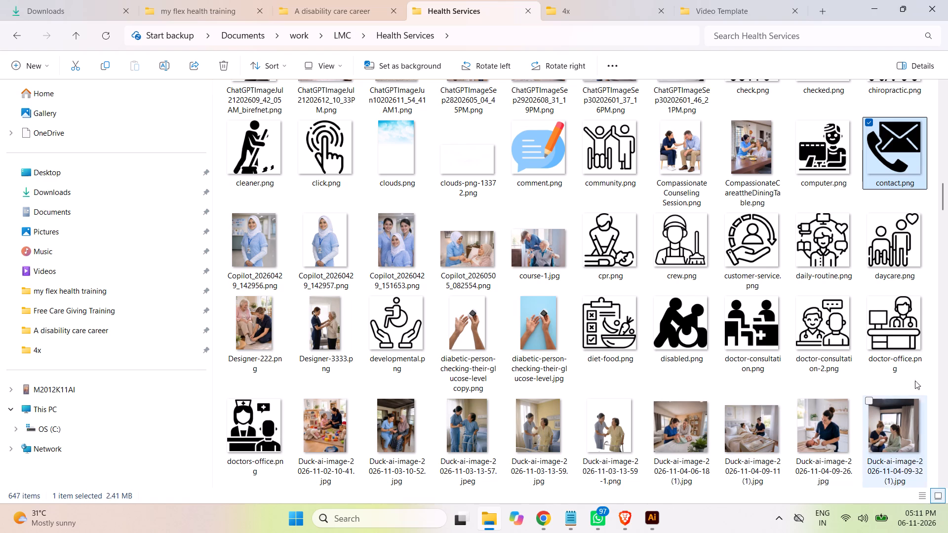
{"action": "scroll", "coordinate": [930, 330], "scroll_direction": "down", "scroll_amount": 1}
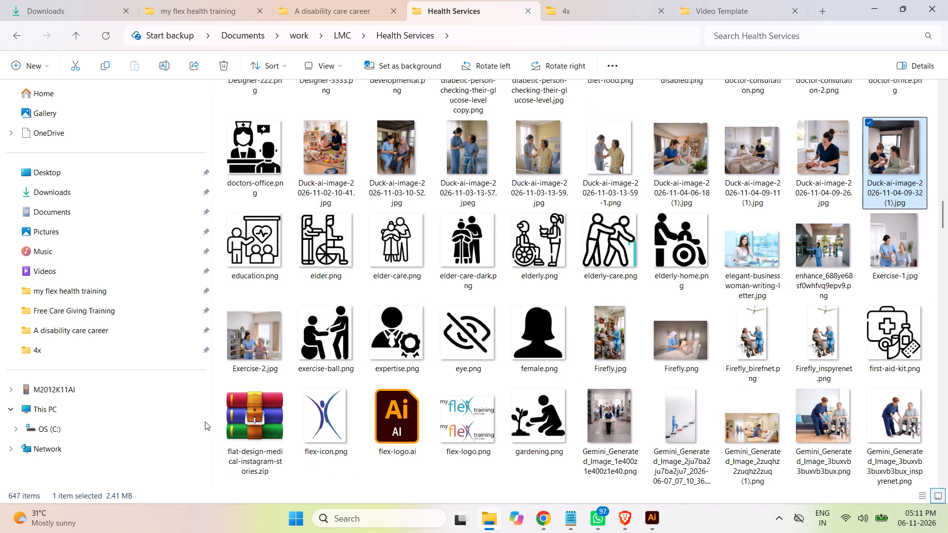
{"action": "left_click", "coordinate": [907, 420]}
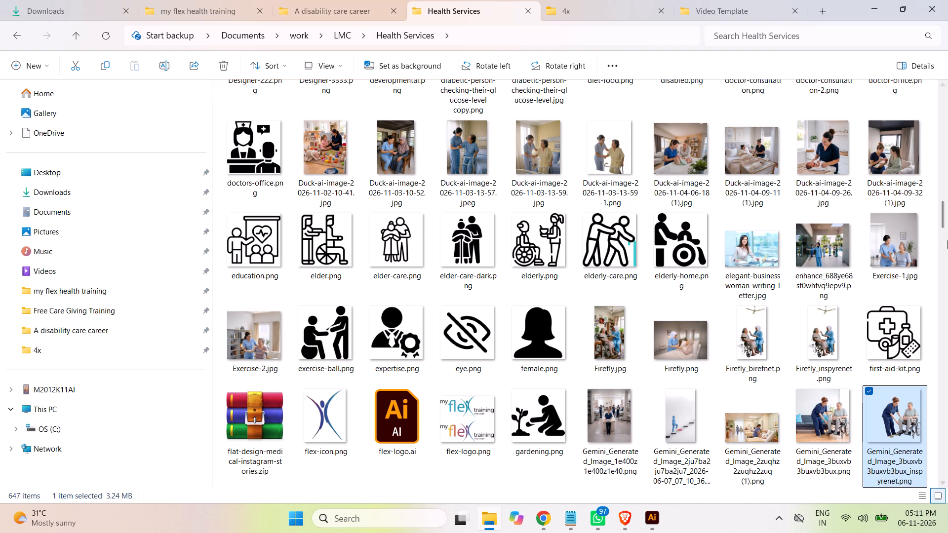
Examine the Gemini-generated nurse and elderly-care photos in the Health Services folder.
{"action": "left_click_drag", "start_coordinate": [943, 217], "coordinate": [947, 238]}
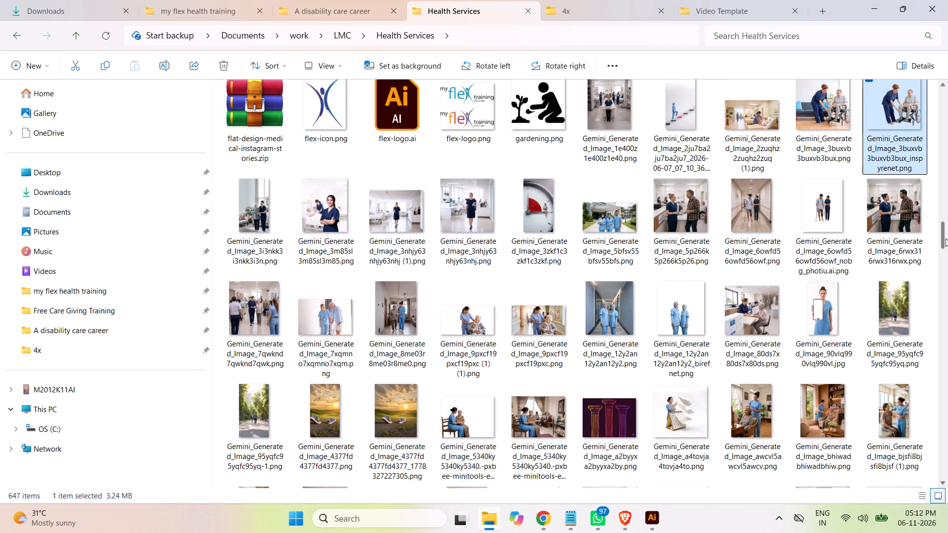
{"action": "left_click_drag", "start_coordinate": [946, 238], "coordinate": [947, 254]}
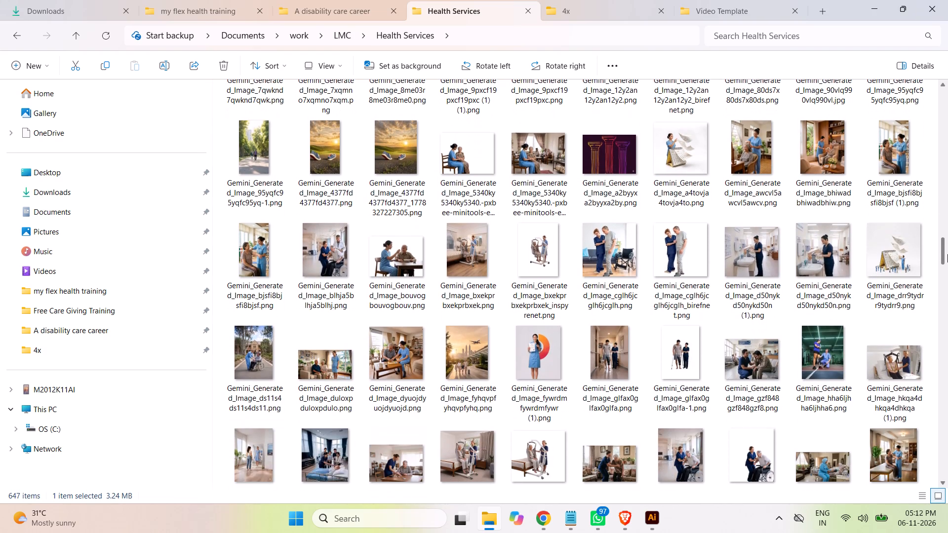
{"action": "left_click_drag", "start_coordinate": [947, 254], "coordinate": [947, 255]}
{"action": "triple_click", "coordinate": [947, 255]}
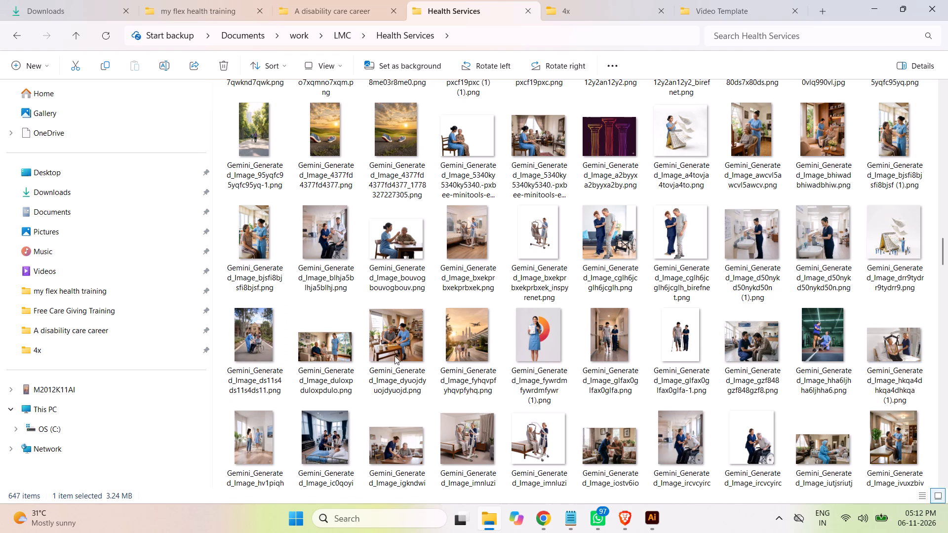
{"action": "left_click", "coordinate": [911, 365]}
{"action": "left_click", "coordinate": [944, 255]}
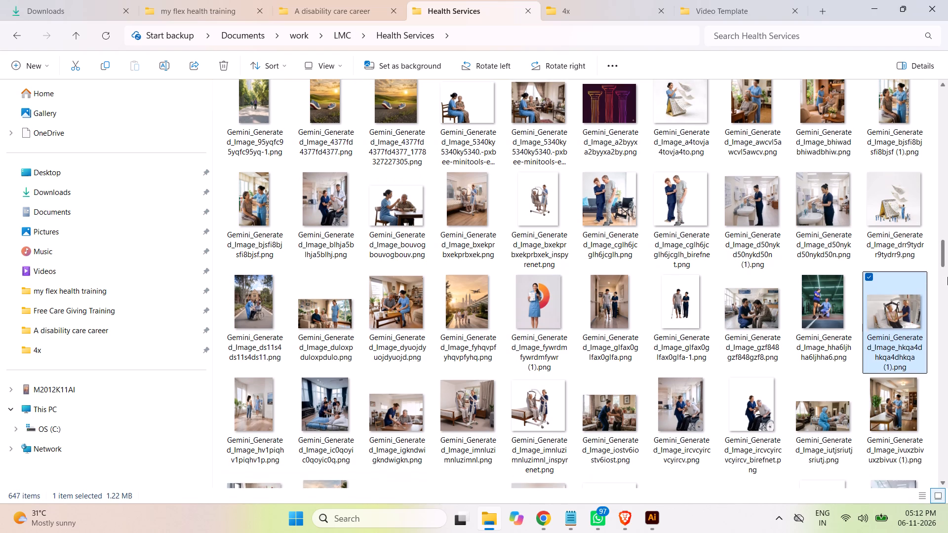
{"action": "left_click", "coordinate": [947, 277]}
{"action": "left_click_drag", "start_coordinate": [947, 280], "coordinate": [947, 267]}
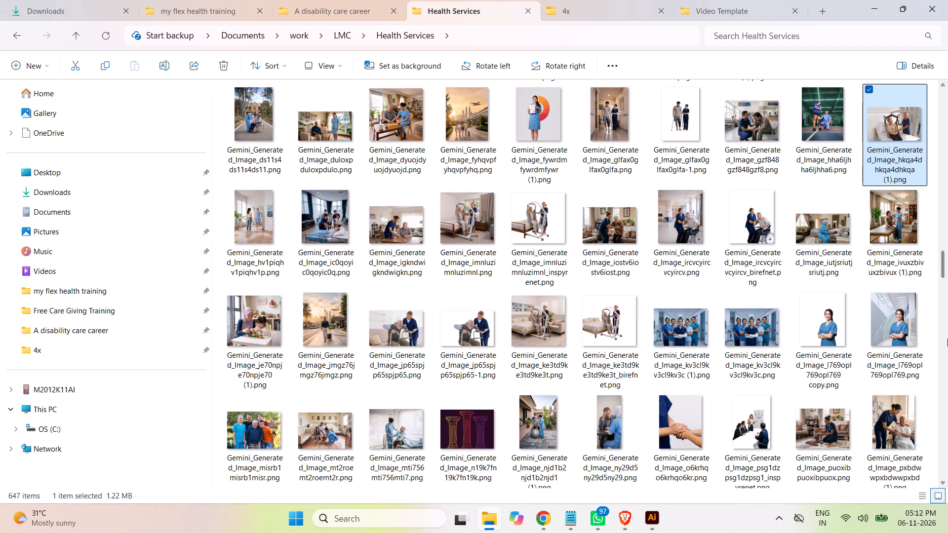
{"action": "left_click_drag", "start_coordinate": [946, 266], "coordinate": [947, 277]}
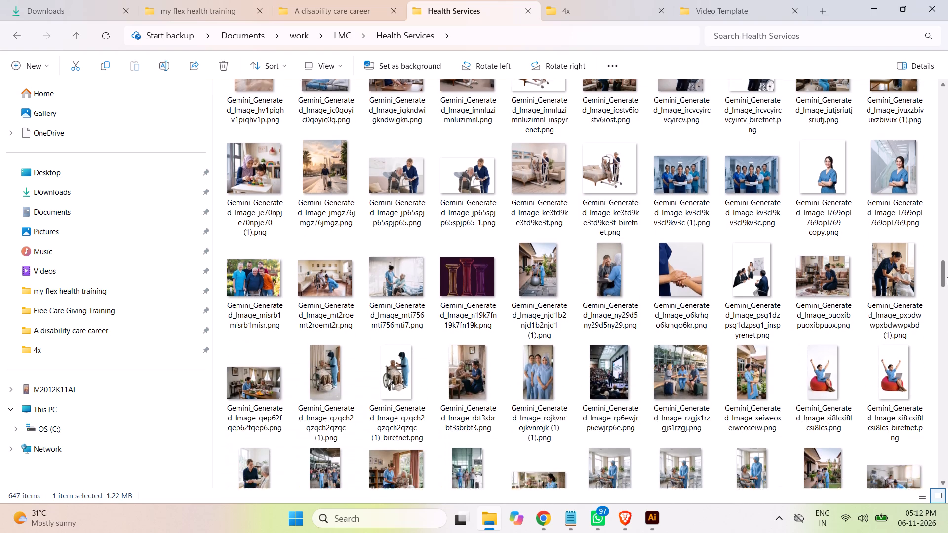
{"action": "left_click_drag", "start_coordinate": [947, 277], "coordinate": [947, 281]}
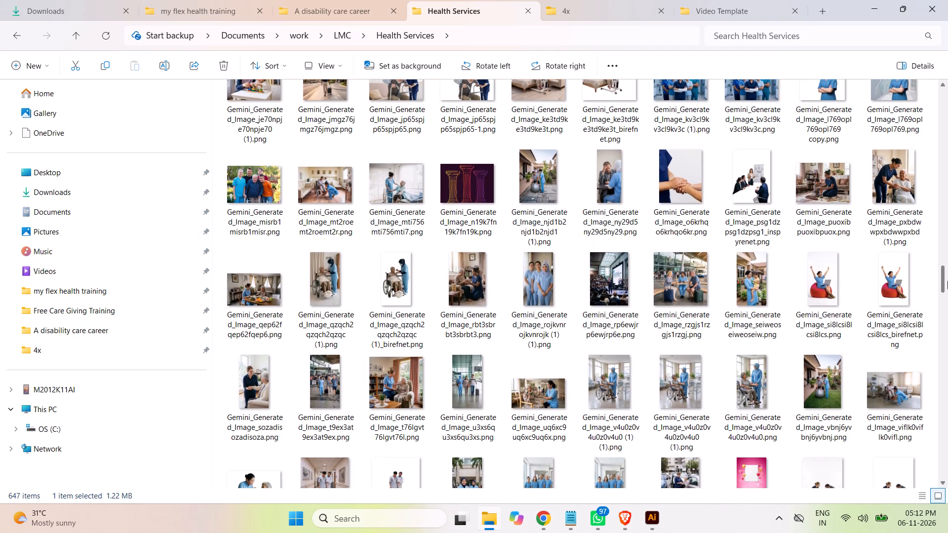
{"action": "left_click_drag", "start_coordinate": [947, 281], "coordinate": [947, 282]}
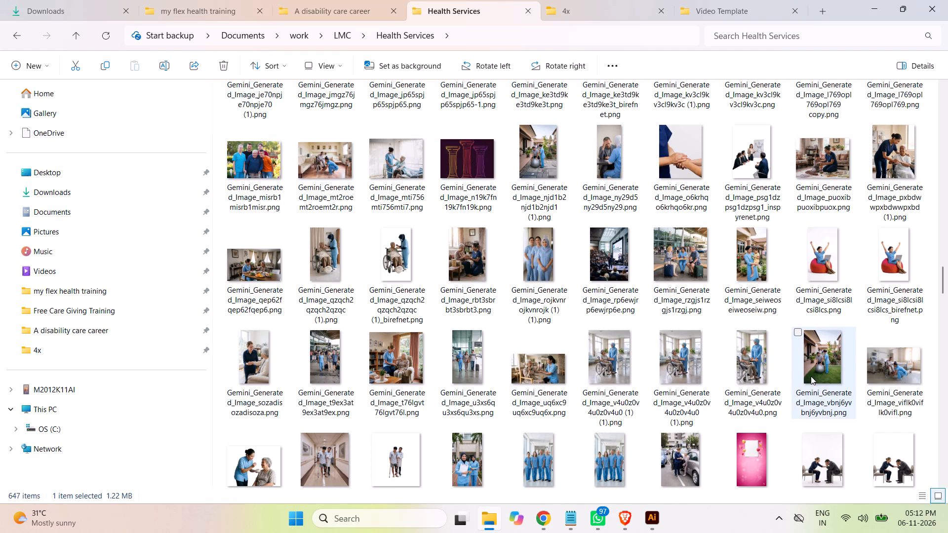
{"action": "left_click", "coordinate": [903, 377]}
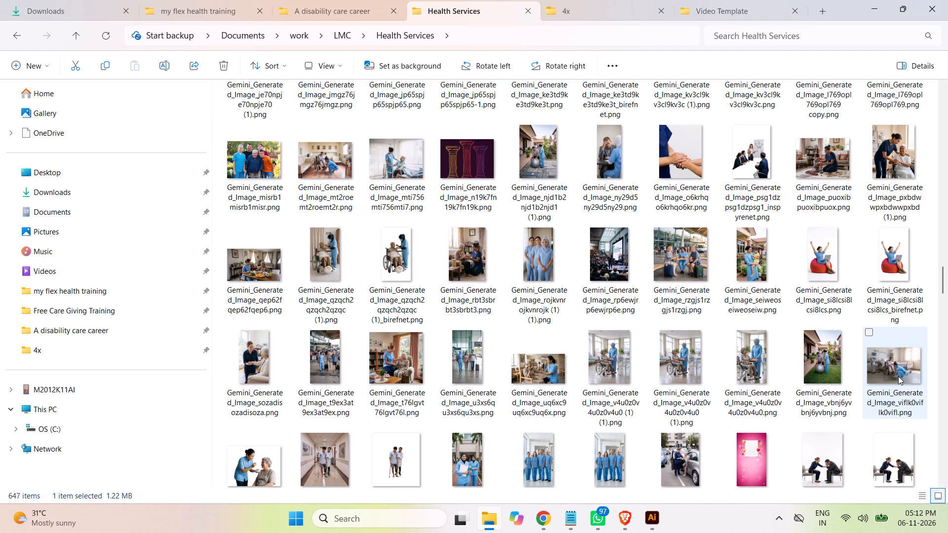
Show the desktop and open the computer's power options.
{"action": "key", "text": "super+d"}
{"action": "right_click", "coordinate": [590, 202]}
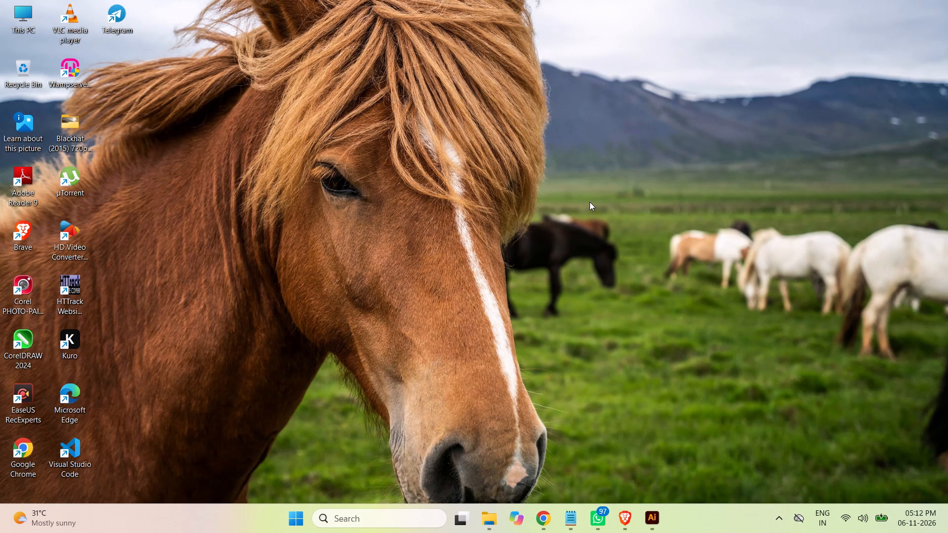
{"action": "left_click", "coordinate": [636, 215]}
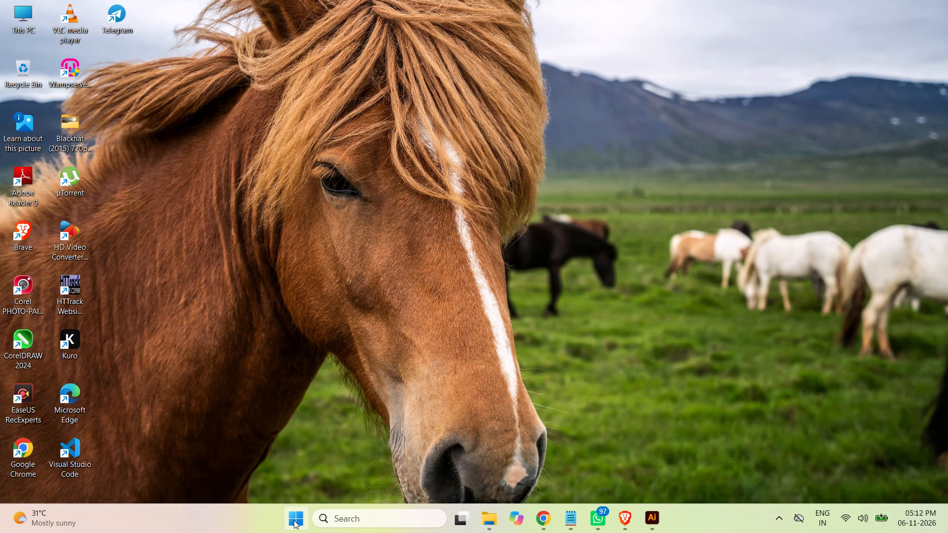
{"action": "left_click", "coordinate": [294, 520]}
{"action": "left_click", "coordinate": [564, 476]}
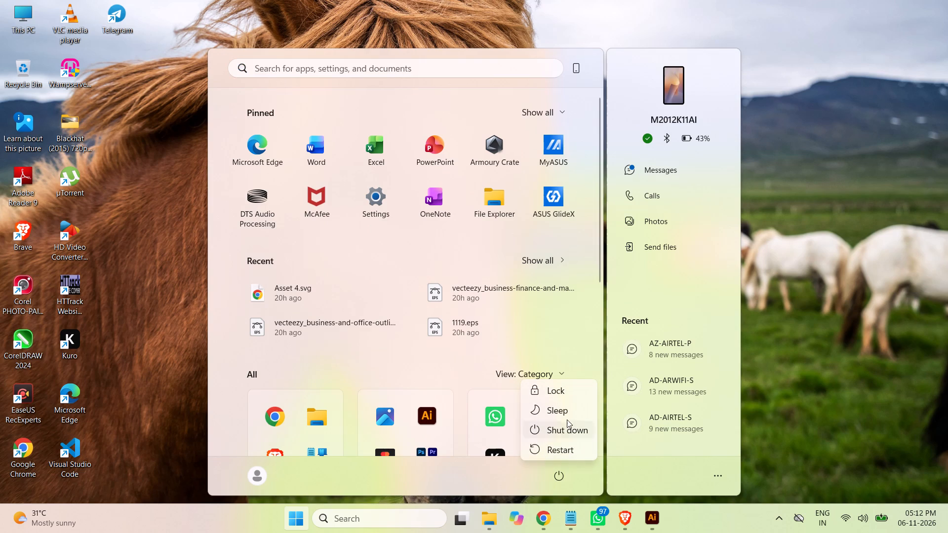